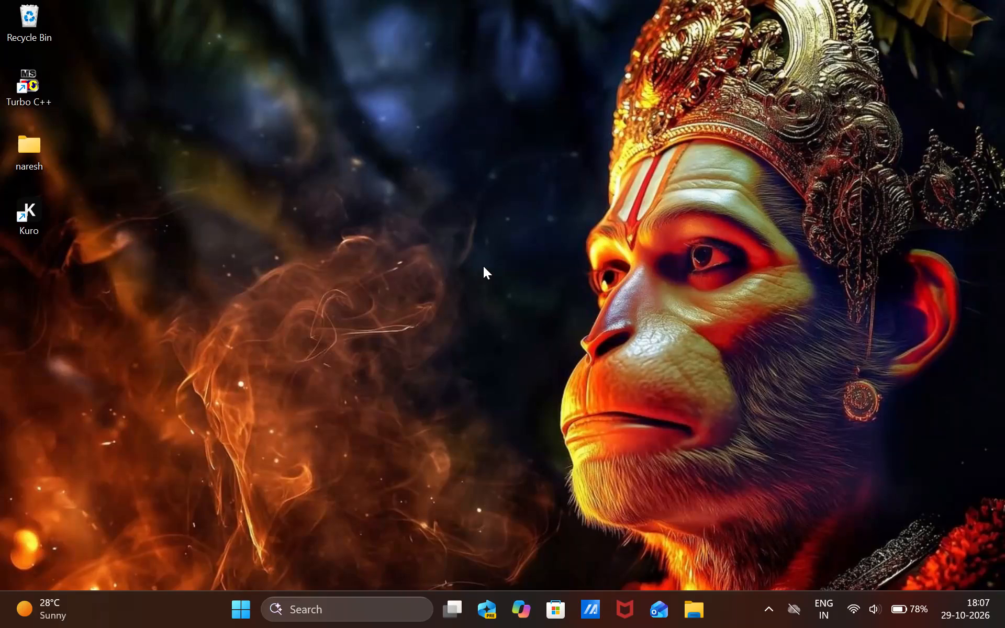
Search the computer for Google Chrome and launch it.
text(ch)
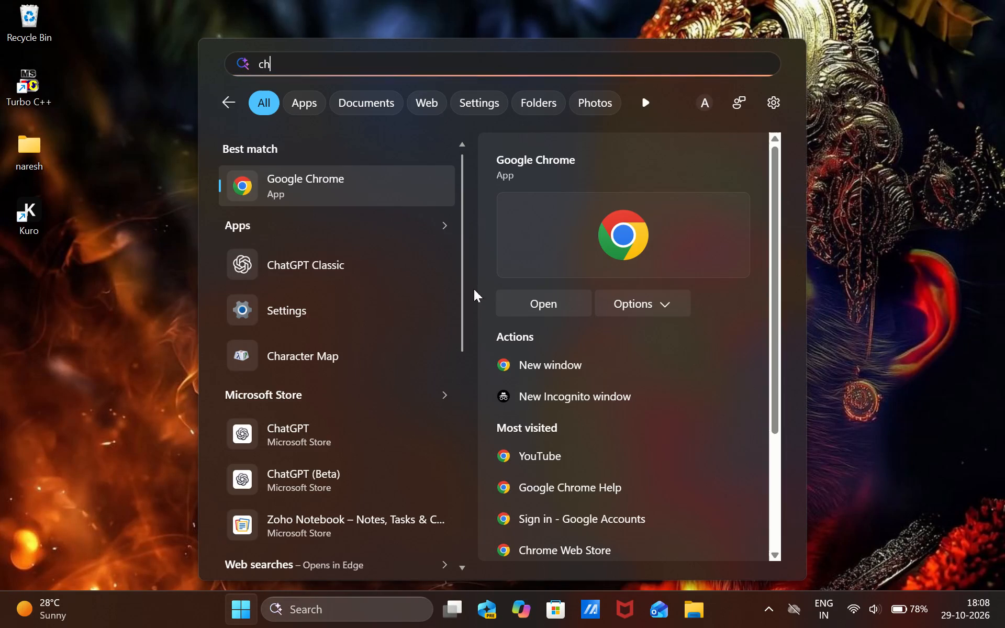
click(523, 294)
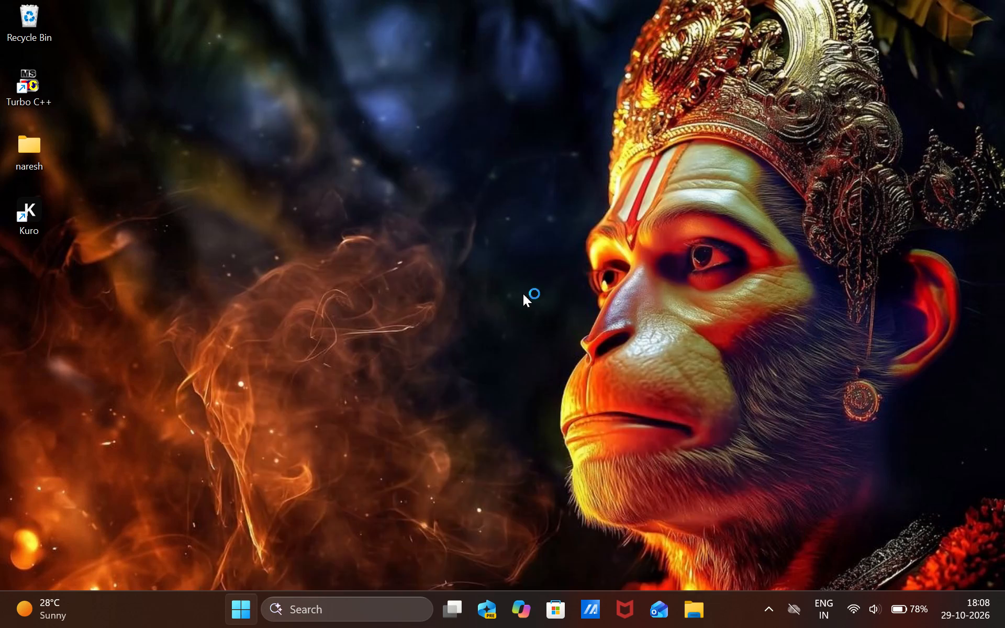
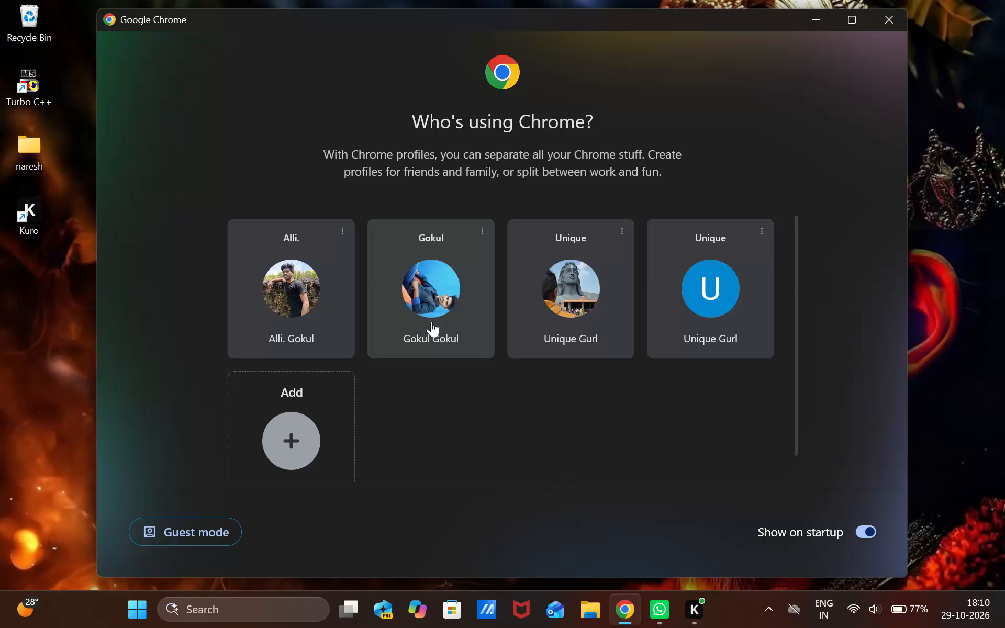
Enter Chrome with the second user profile and open the XL-Cabs design file from Figma's recent files.
click(431, 321)
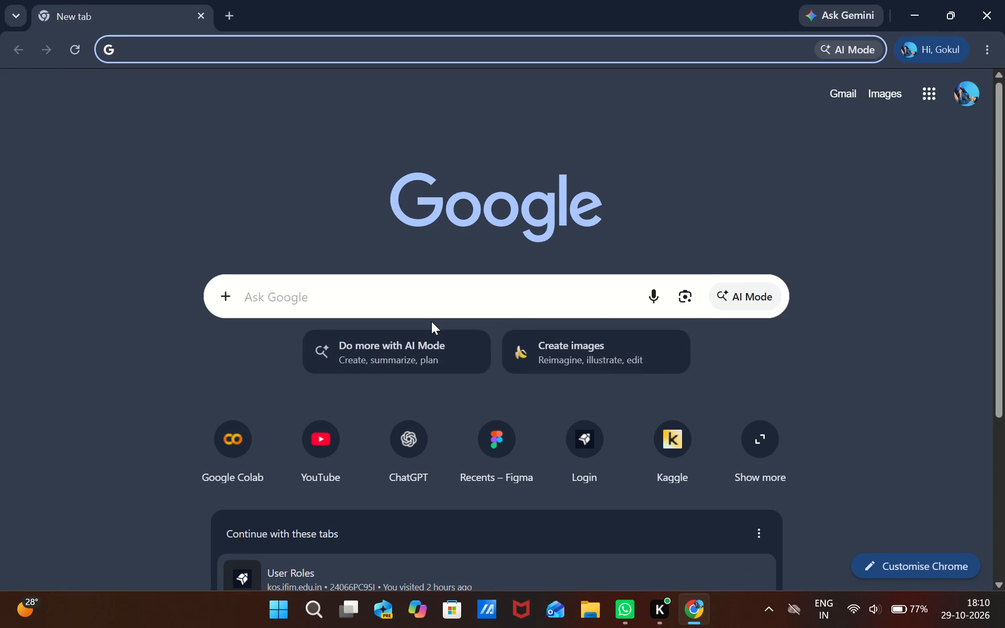
click(501, 437)
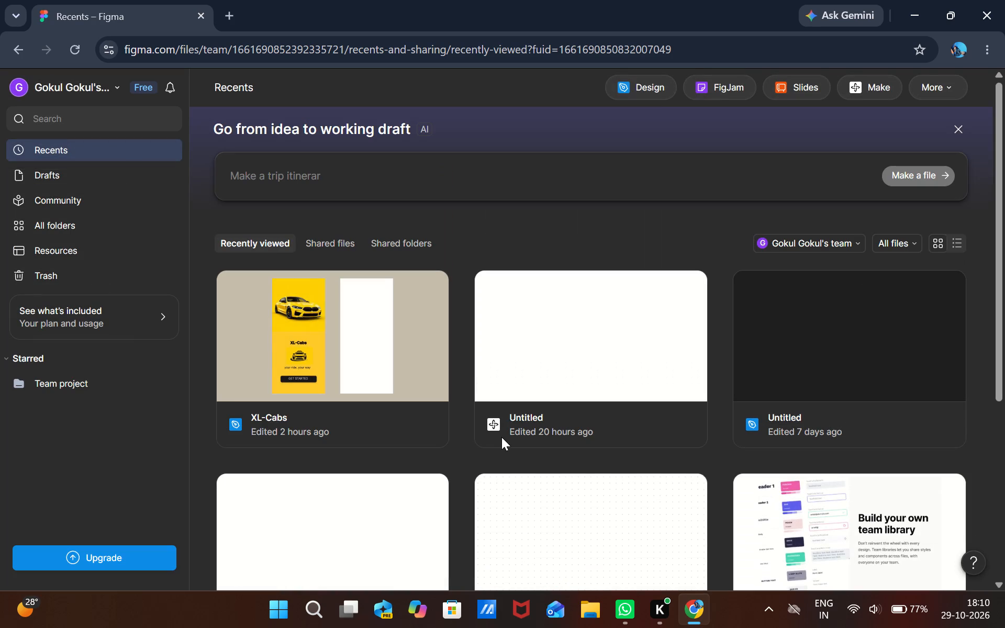
click(328, 320)
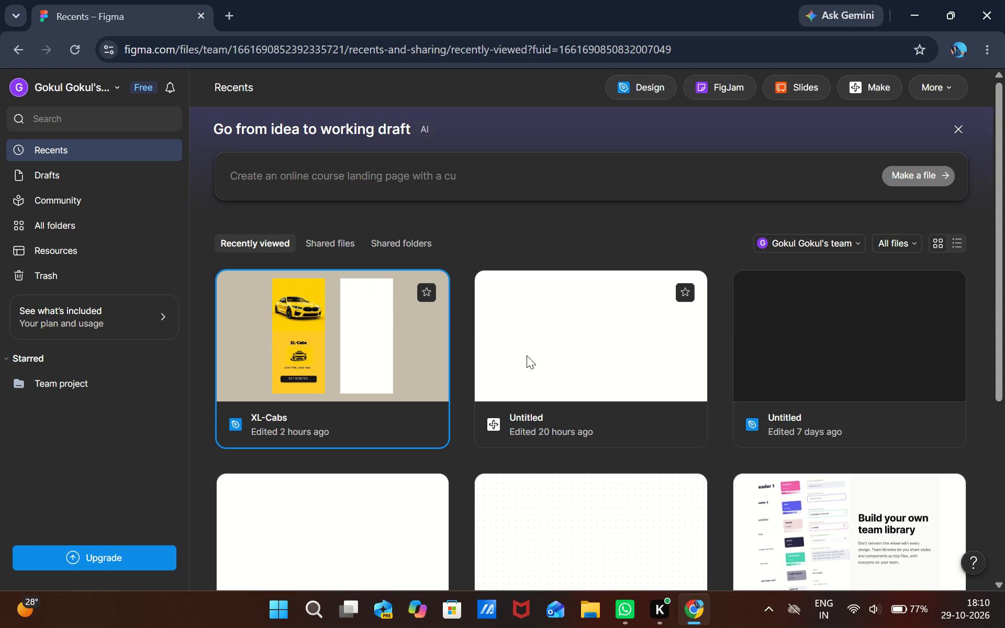
scroll(528, 364, down, 1)
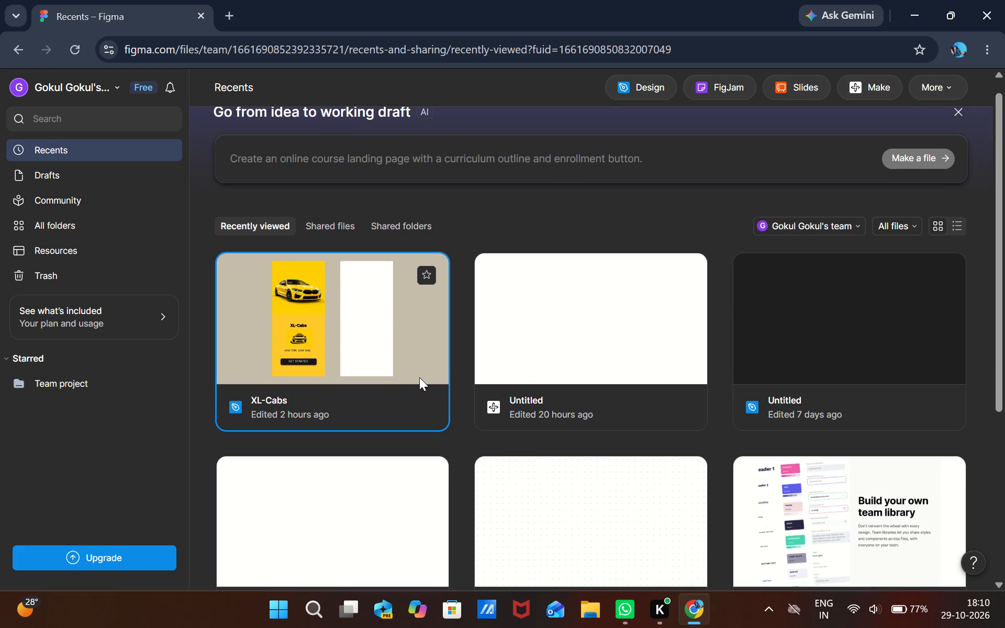
click(413, 379)
double_click(413, 379)
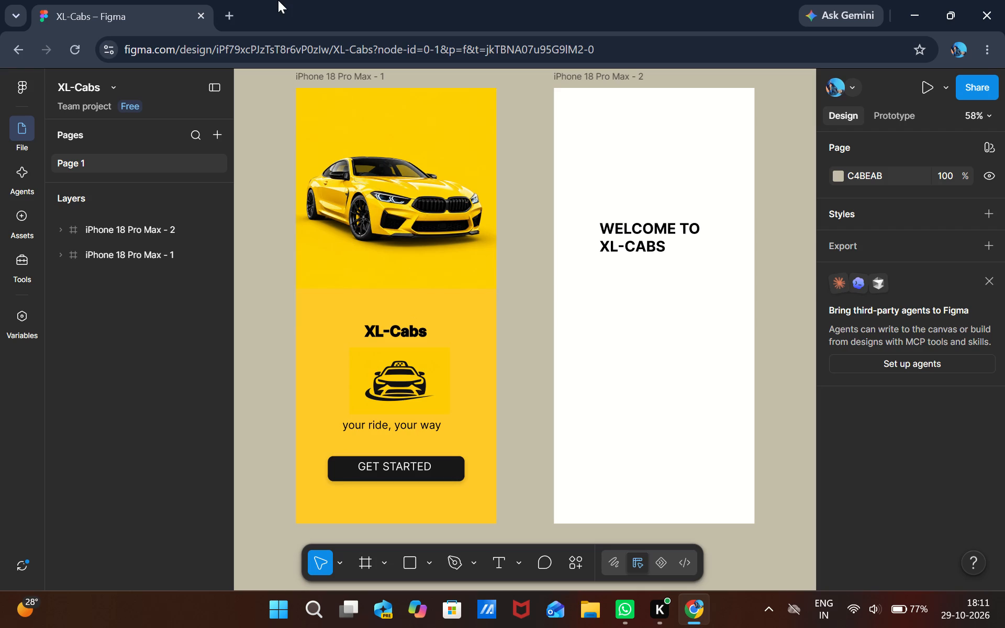
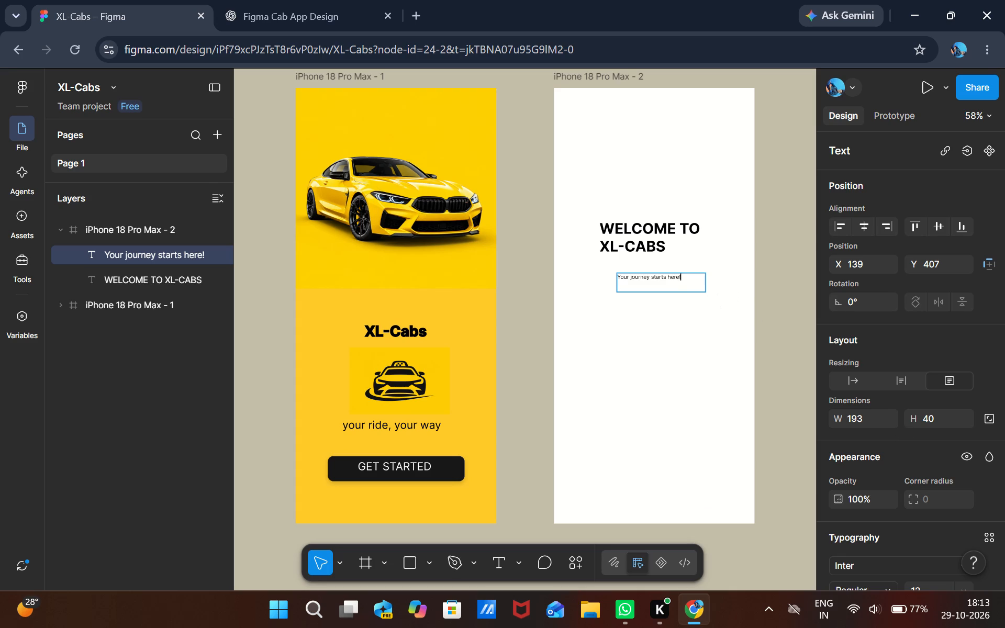
click(701, 275)
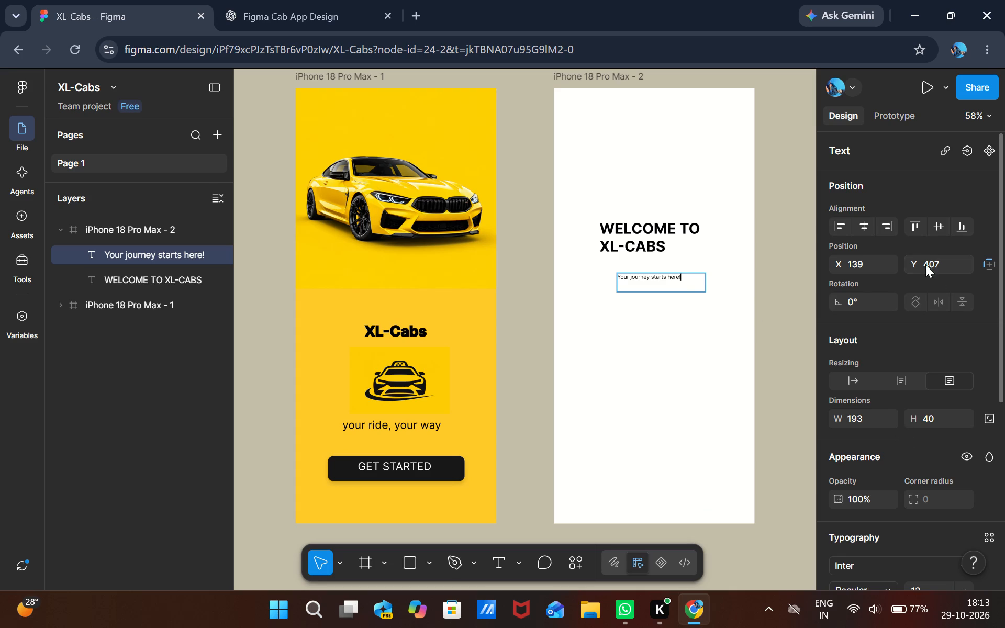
scroll(918, 259, up, 3)
scroll(869, 225, down, 5)
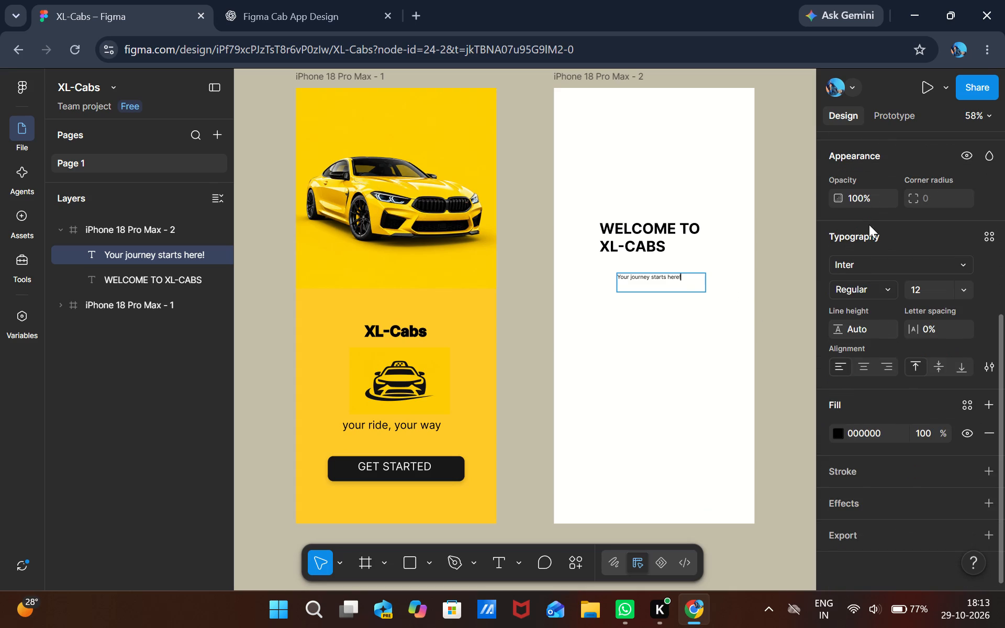
click(896, 431)
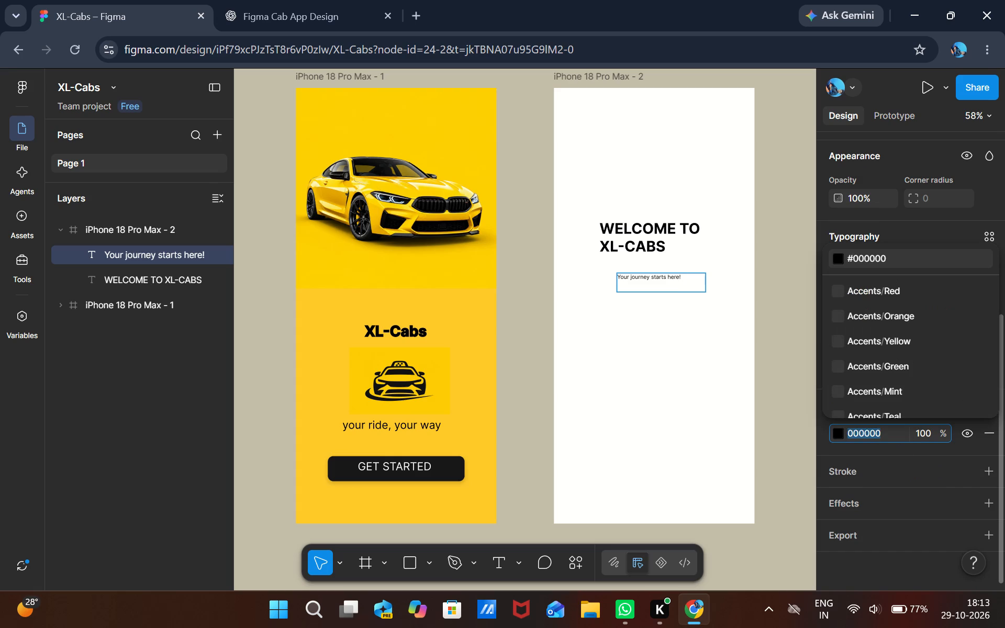
key(ctrl+v)
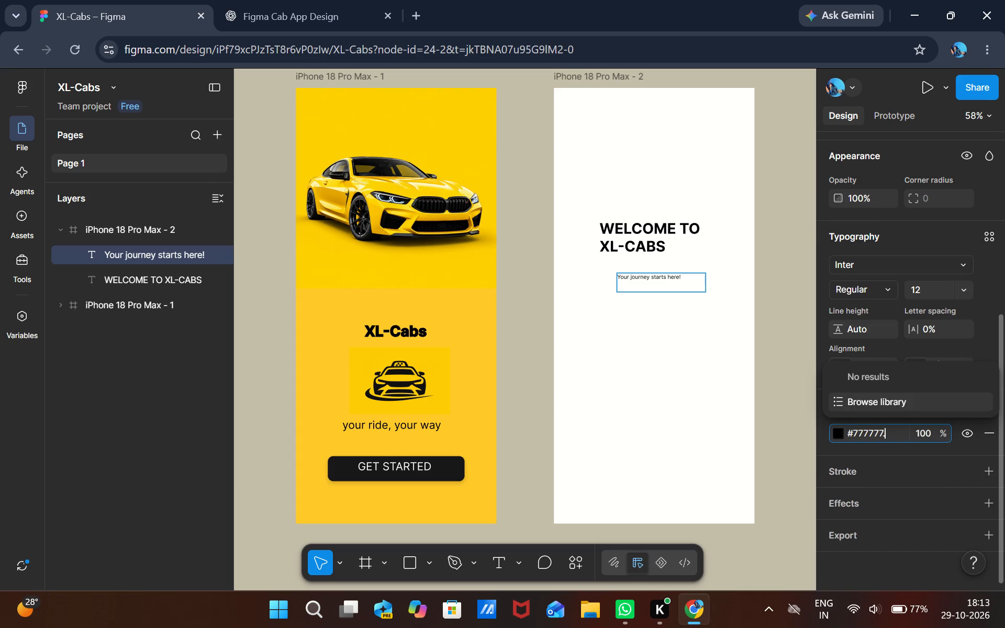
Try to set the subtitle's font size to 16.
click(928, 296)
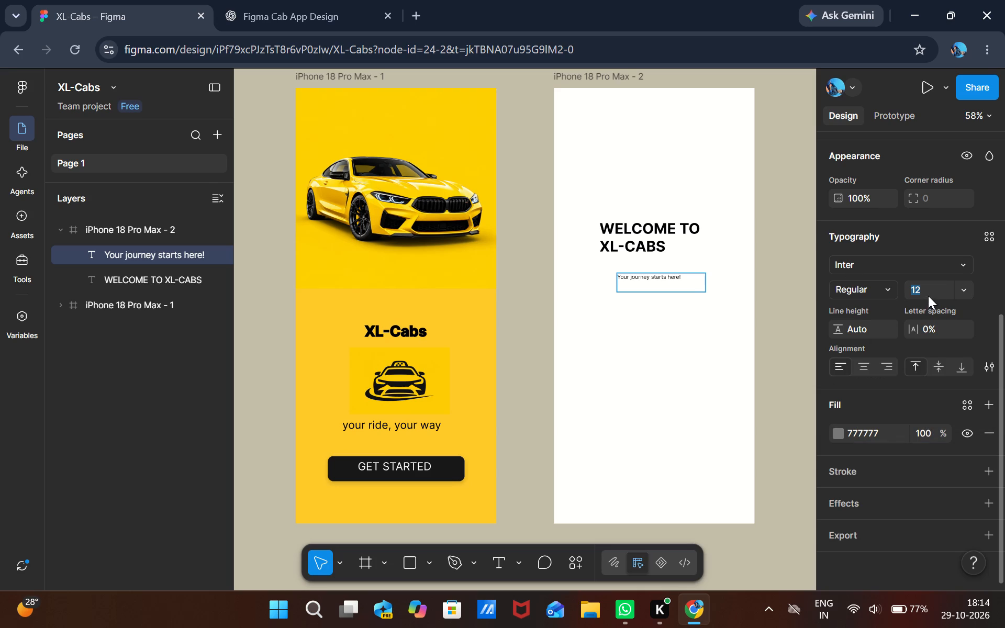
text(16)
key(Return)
Examine the subtitle's position, layout and typography settings and compare them with those of the "WELCOME TO XL-CABS" heading.
scroll(881, 318, up, 1)
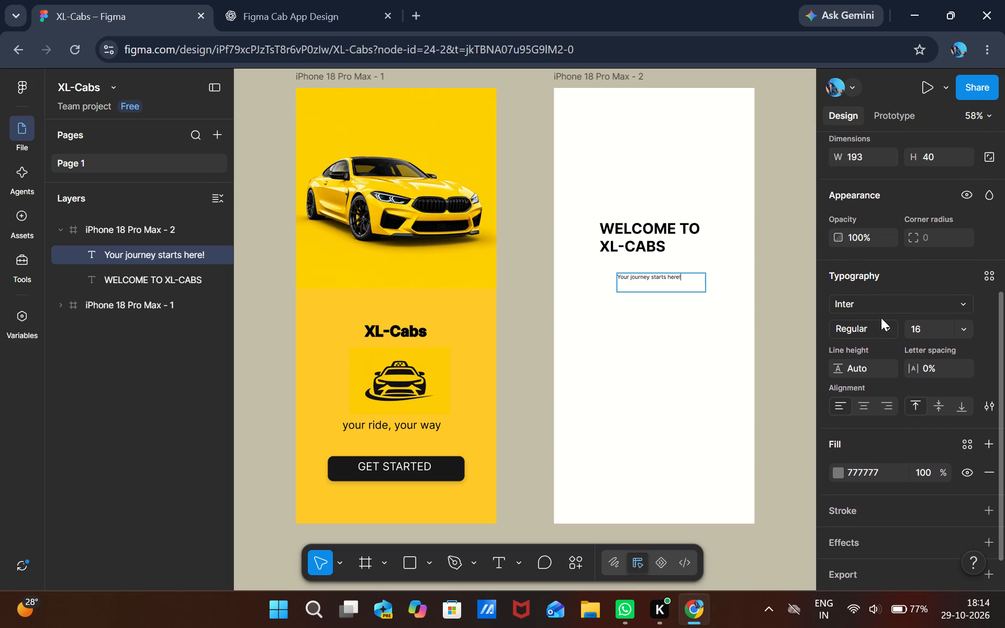
scroll(881, 318, up, 3)
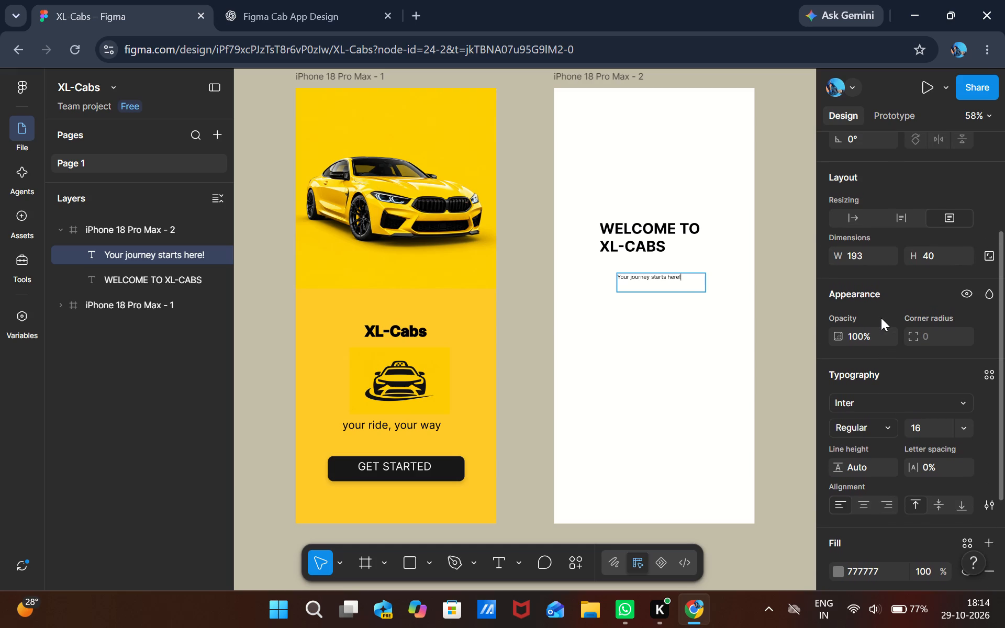
scroll(881, 318, up, 4)
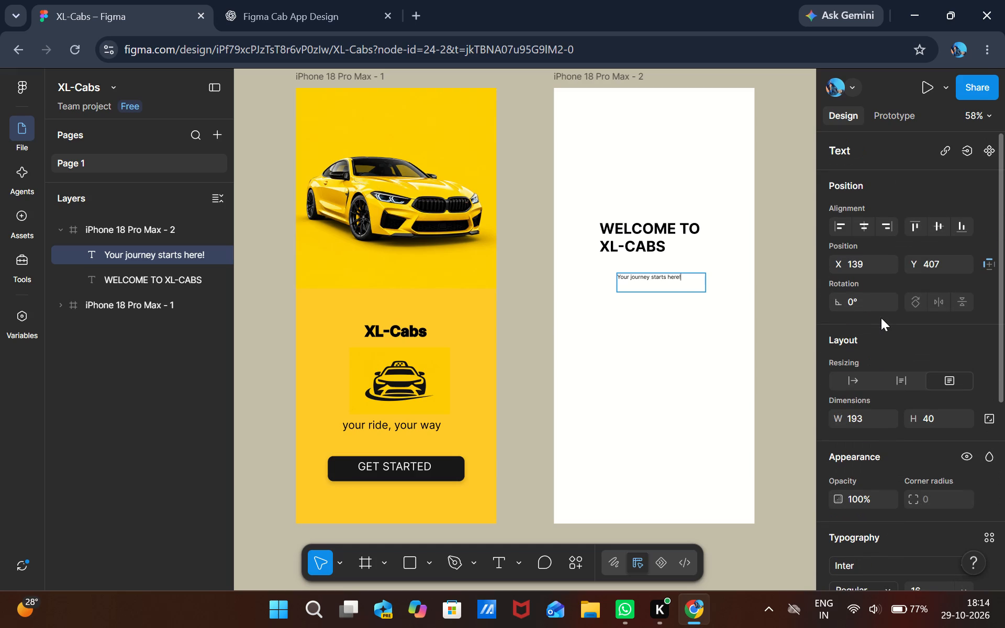
scroll(881, 318, up, 1)
right_click(698, 291)
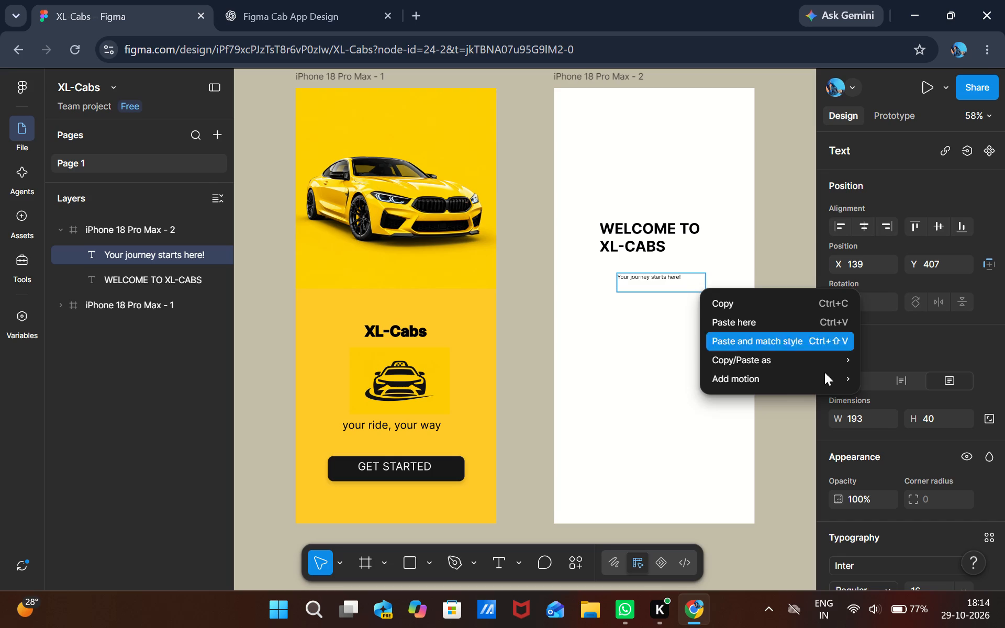
click(656, 302)
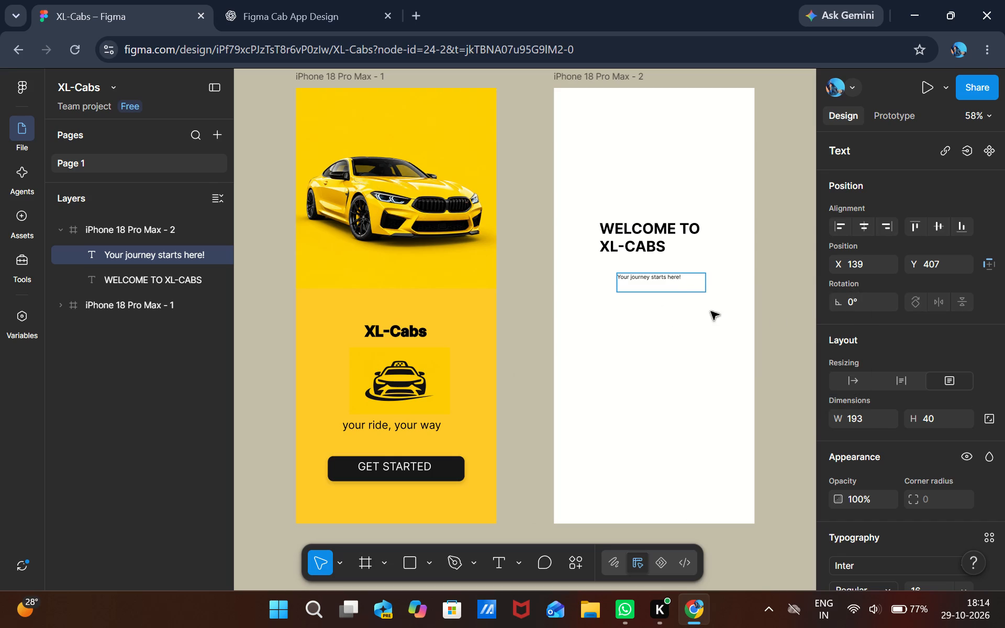
scroll(856, 319, down, 1)
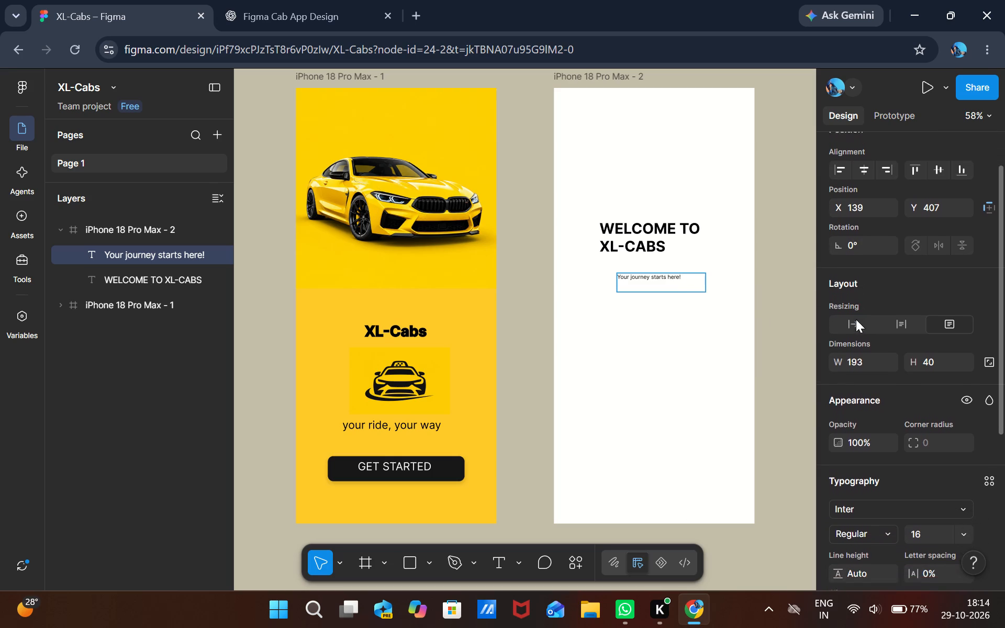
scroll(856, 319, down, 1)
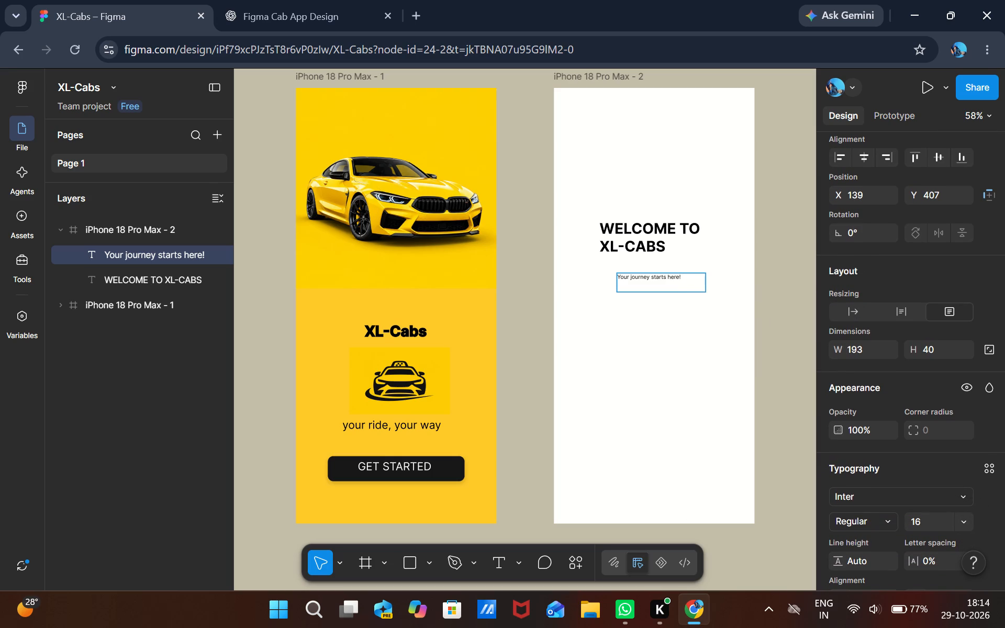
click(626, 225)
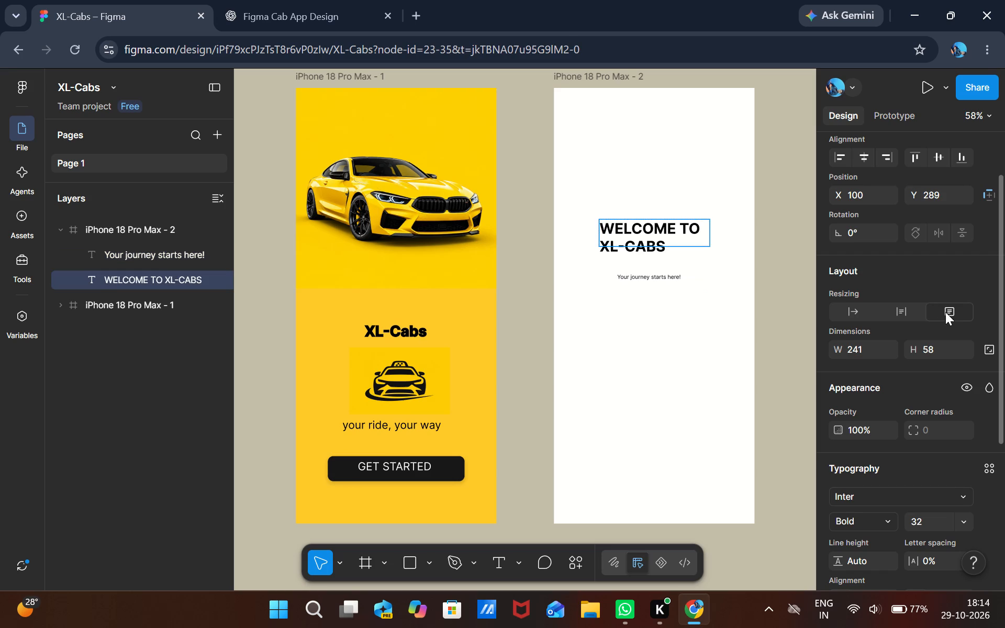
scroll(942, 311, down, 1)
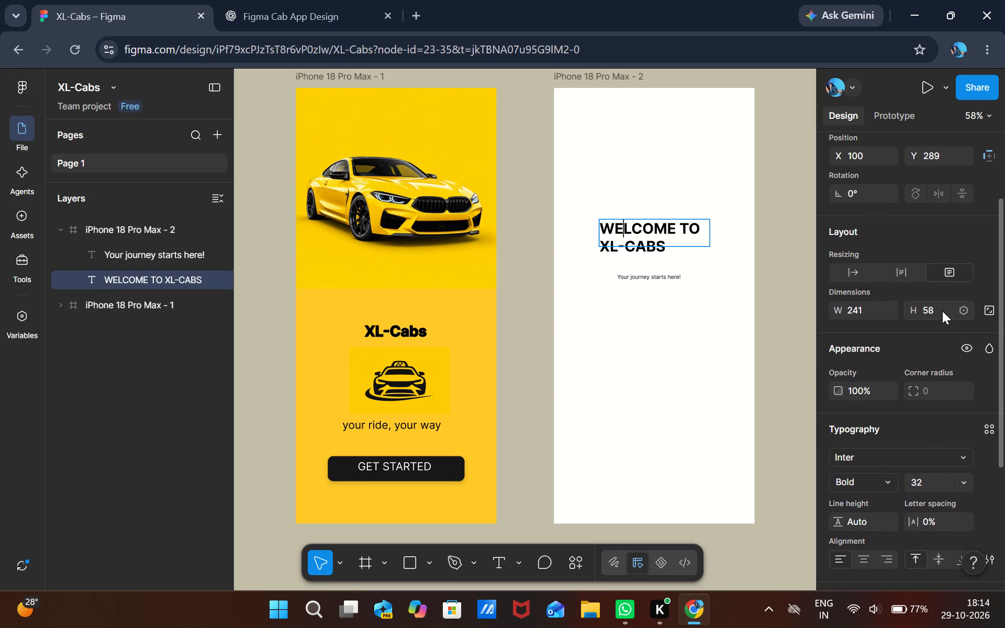
Set the typography of the subtitle "Your journey starts here!" to size 20 and Medium weight.
click(677, 281)
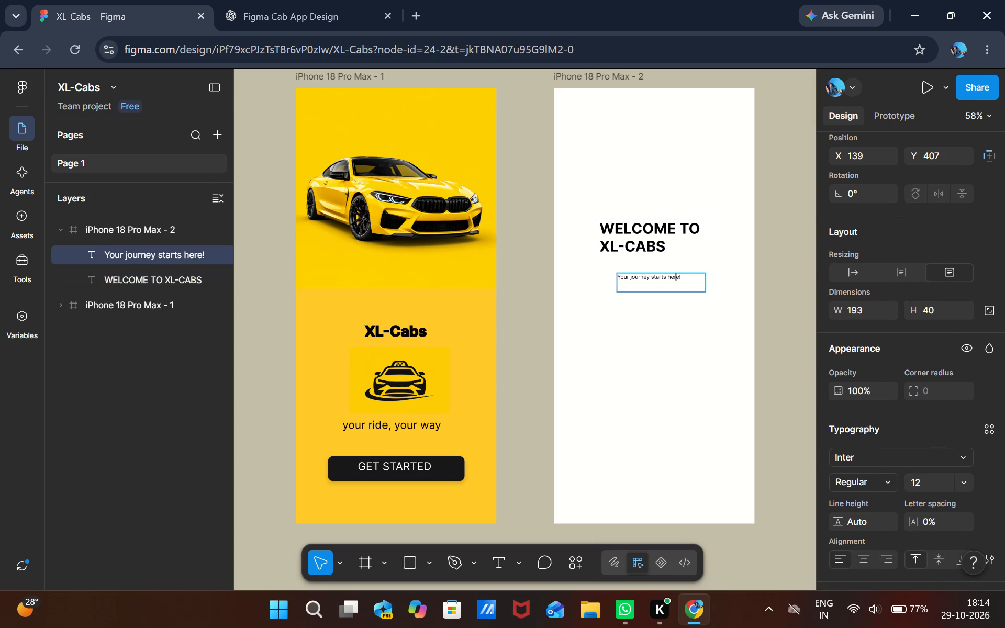
click(875, 476)
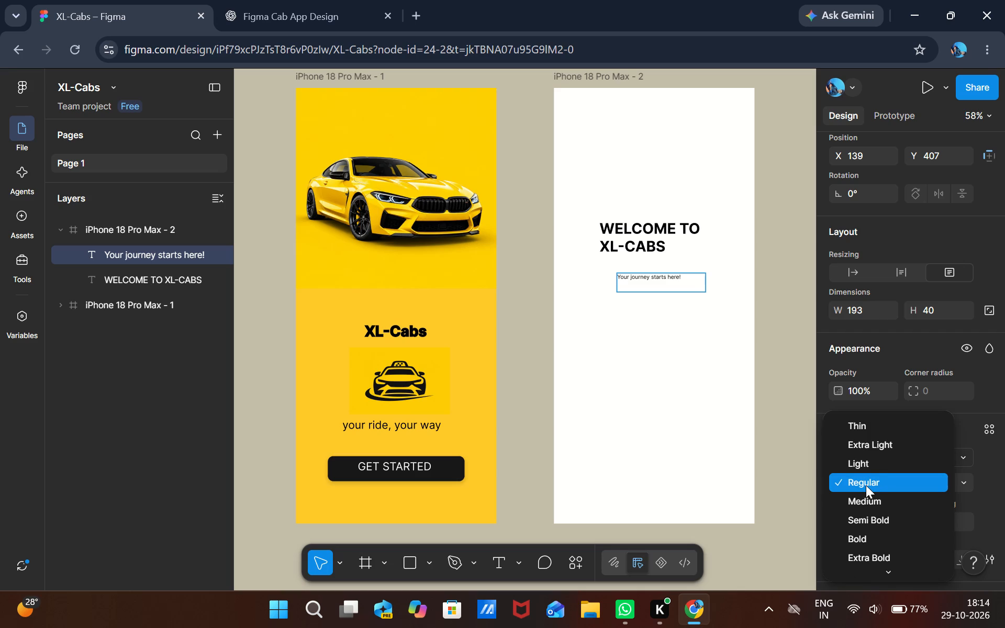
click(866, 485)
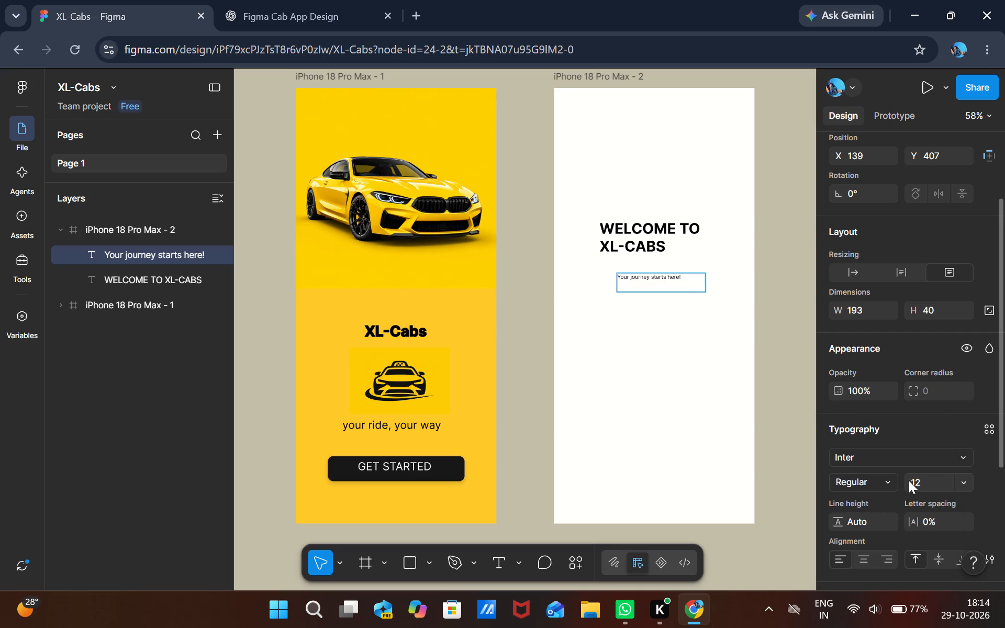
click(909, 480)
key(2)
key(0)
key(Return)
click(884, 476)
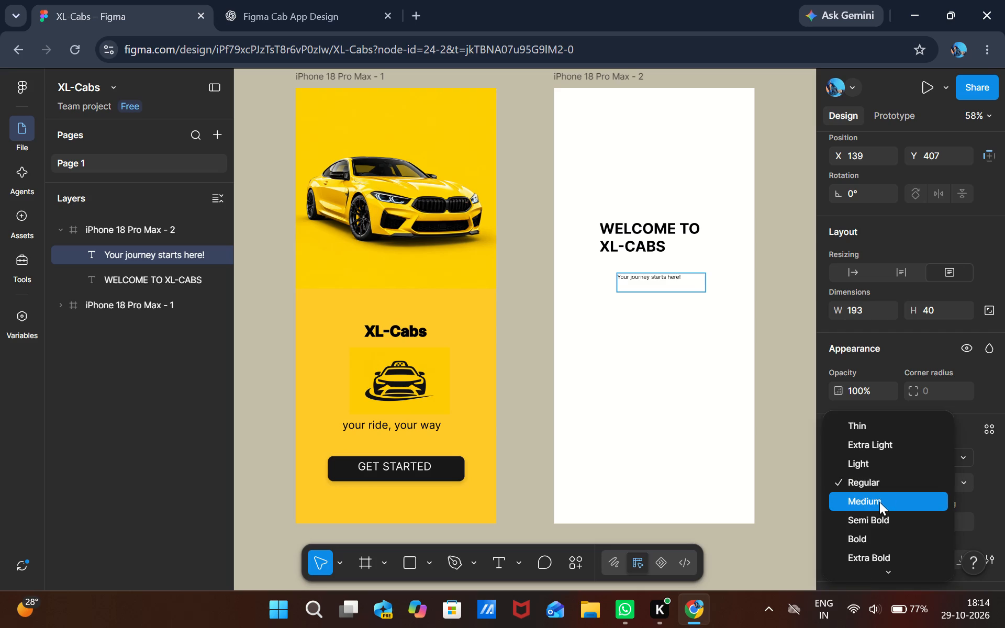
click(878, 502)
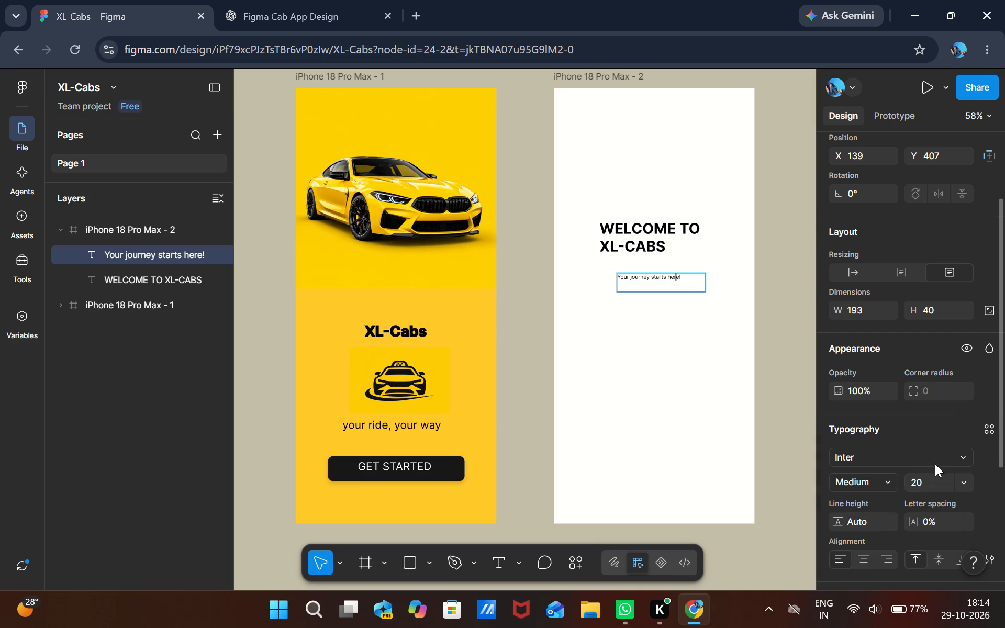
Change the subtitle's font to Intel One Mono and its font size to 48.
click(939, 447)
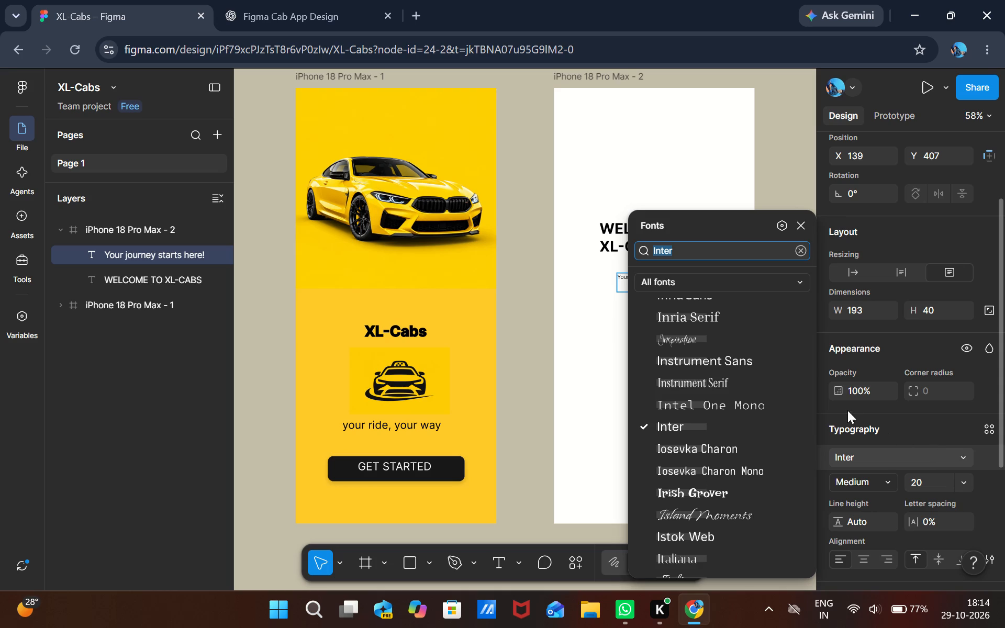
click(781, 411)
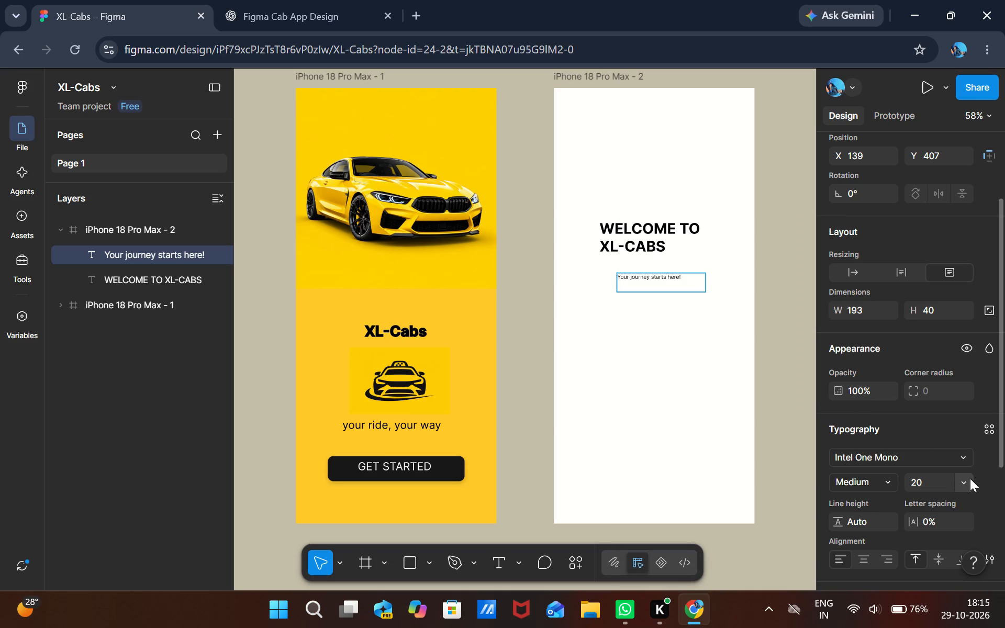
click(970, 478)
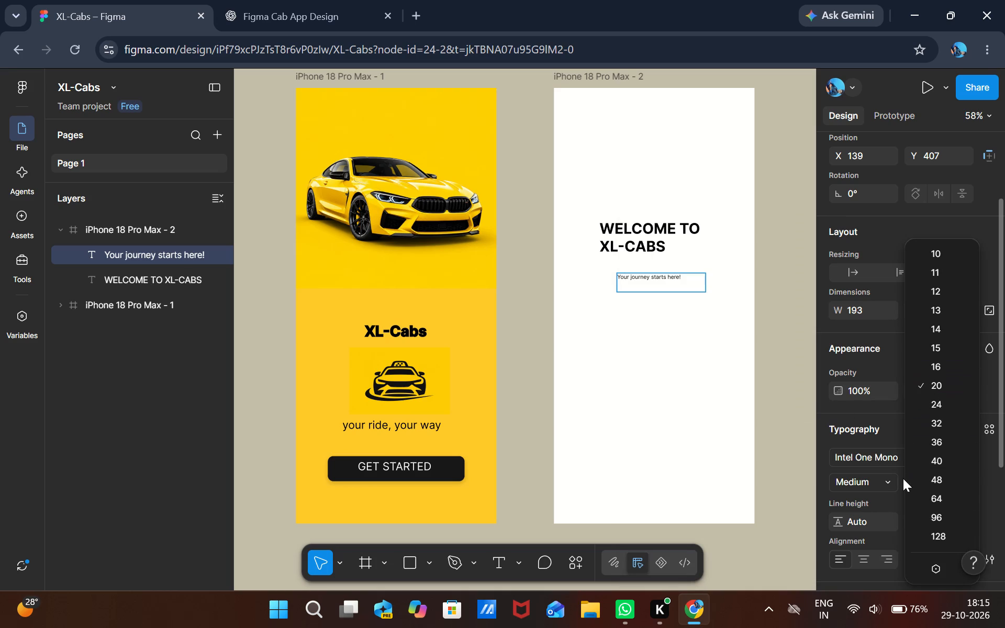
click(950, 484)
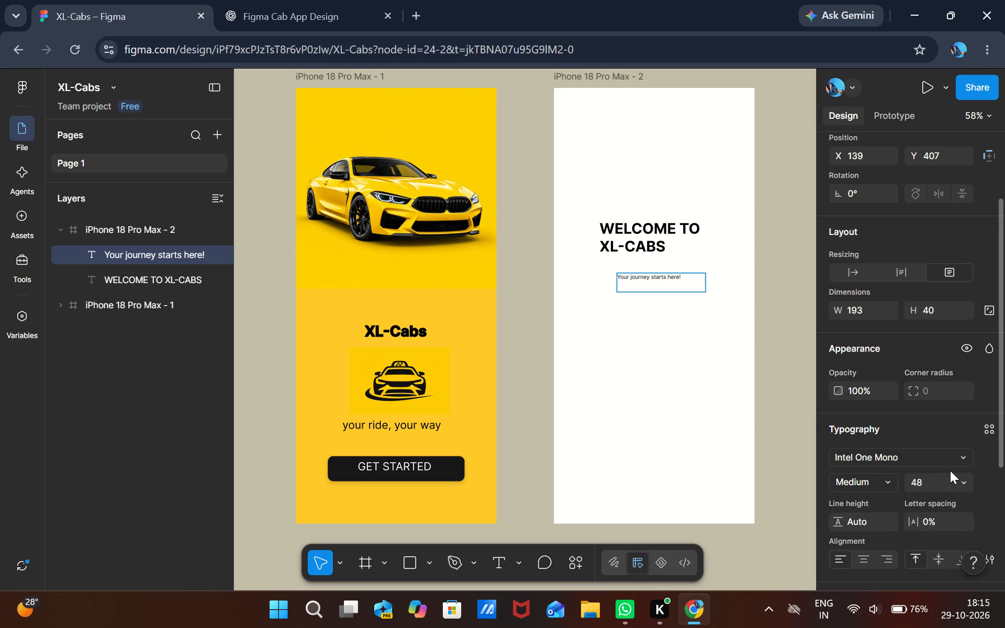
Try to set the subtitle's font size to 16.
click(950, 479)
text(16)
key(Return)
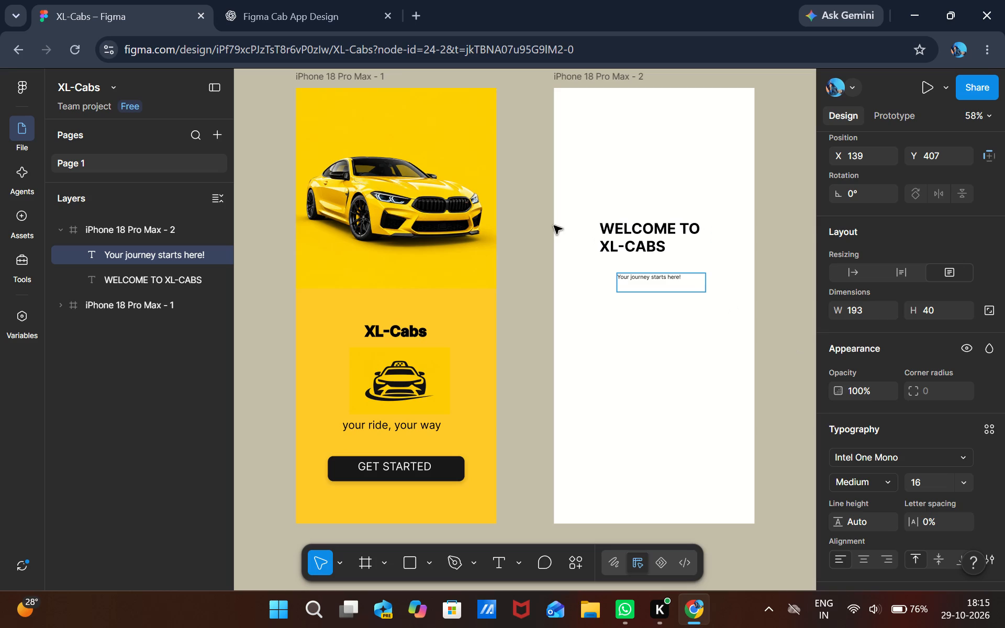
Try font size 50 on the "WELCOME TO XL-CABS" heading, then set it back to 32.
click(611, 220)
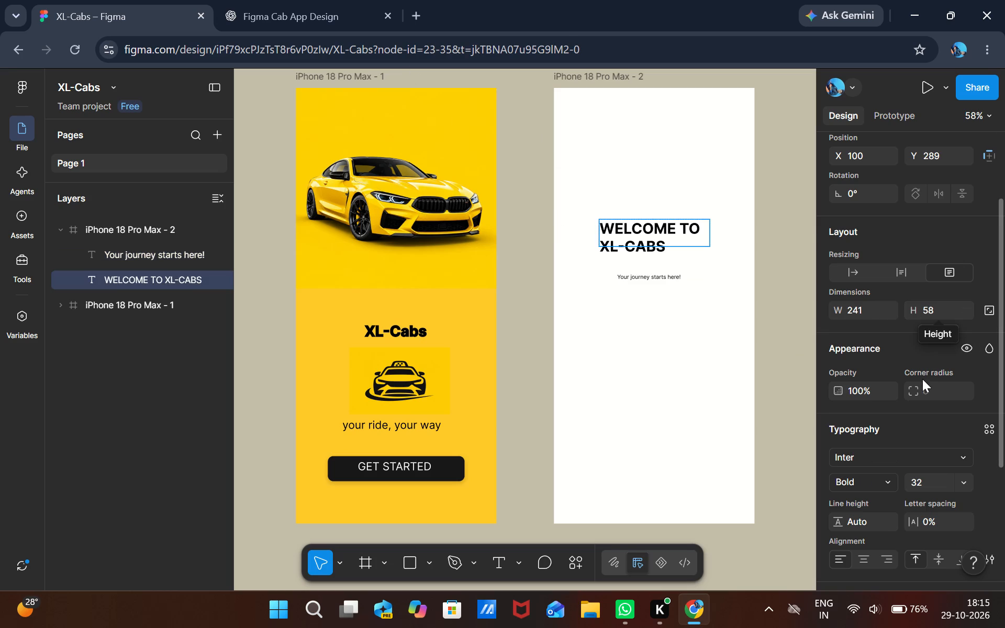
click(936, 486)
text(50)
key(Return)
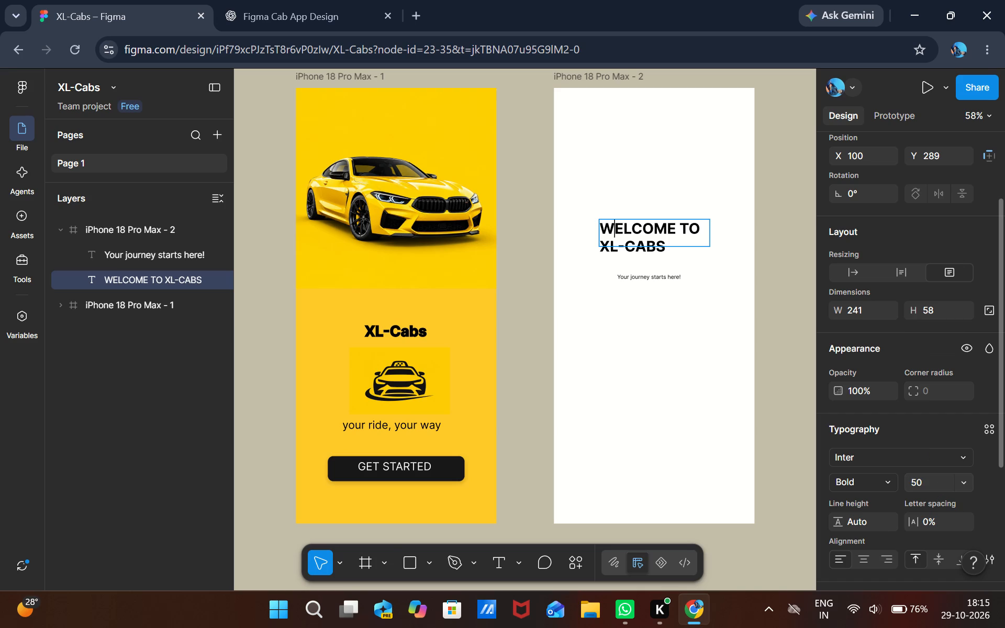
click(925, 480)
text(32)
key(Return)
Check ChatGPT's subtitle instructions and move the subtitle "Your journey starts here!" to about X 124, Y 400.
click(253, 8)
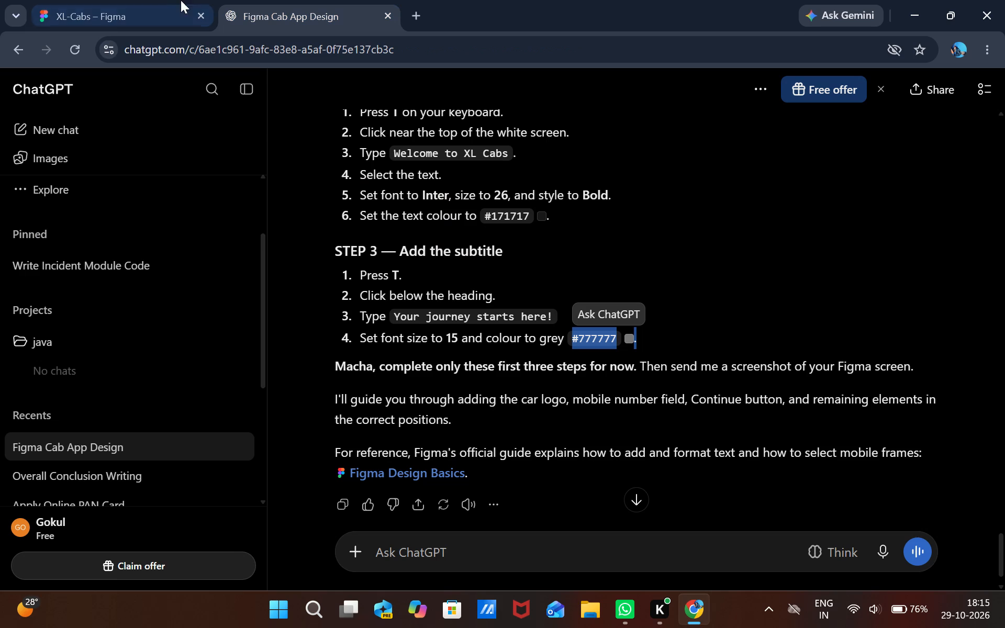
click(180, 18)
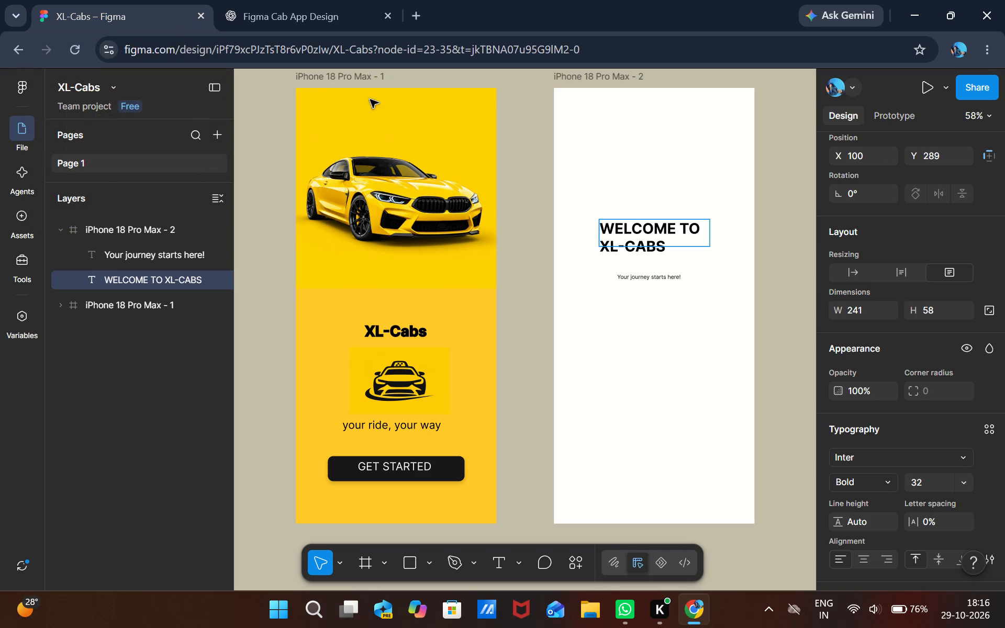
click(626, 273)
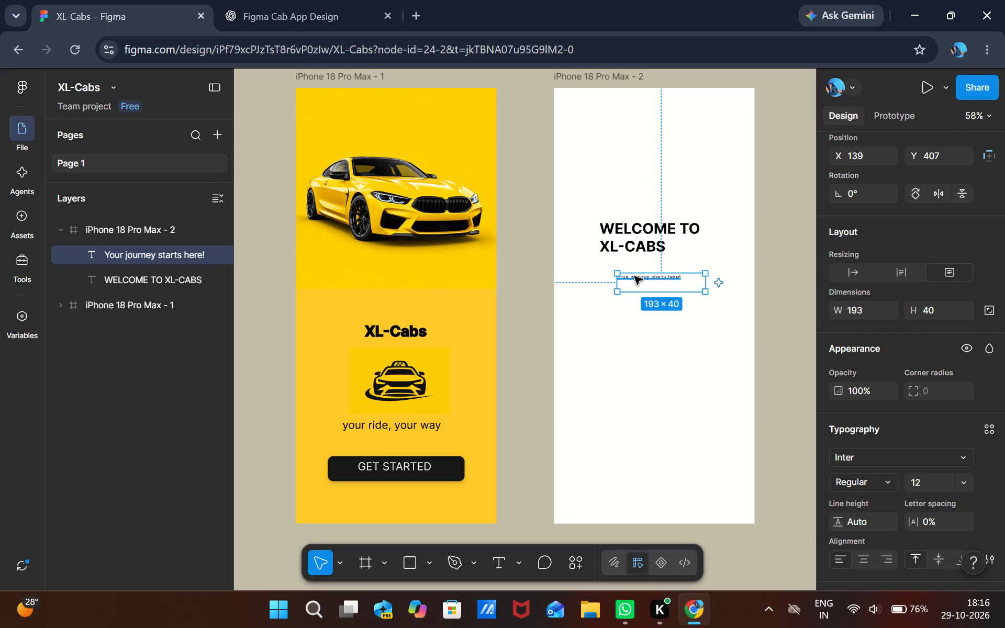
drag(634, 276, 628, 273)
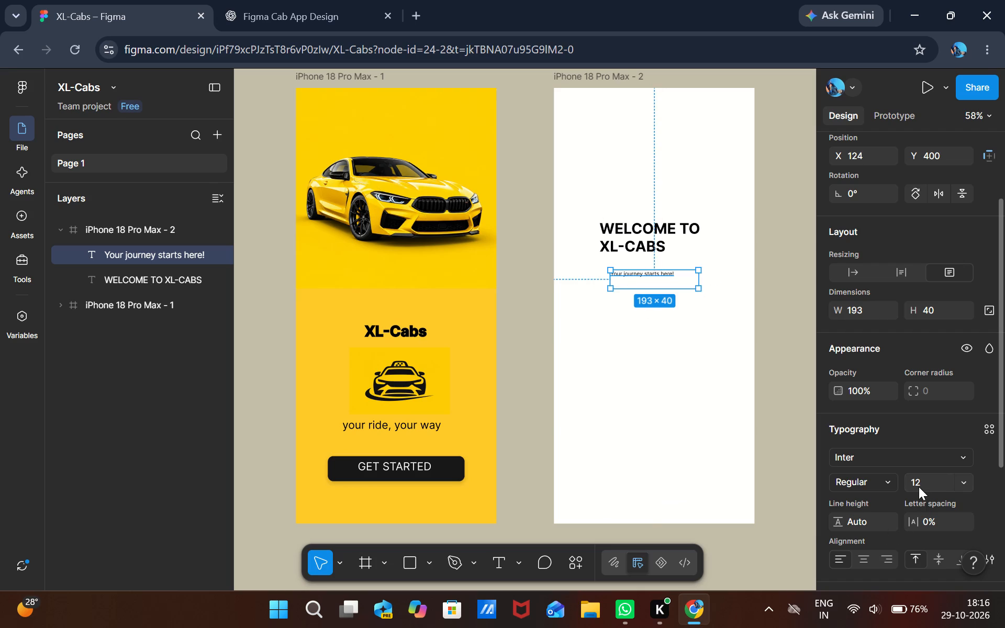
Set the font size of the subtitle "Your journey starts here!" to 16, keeping Inter Regular.
scroll(919, 487, down, 4)
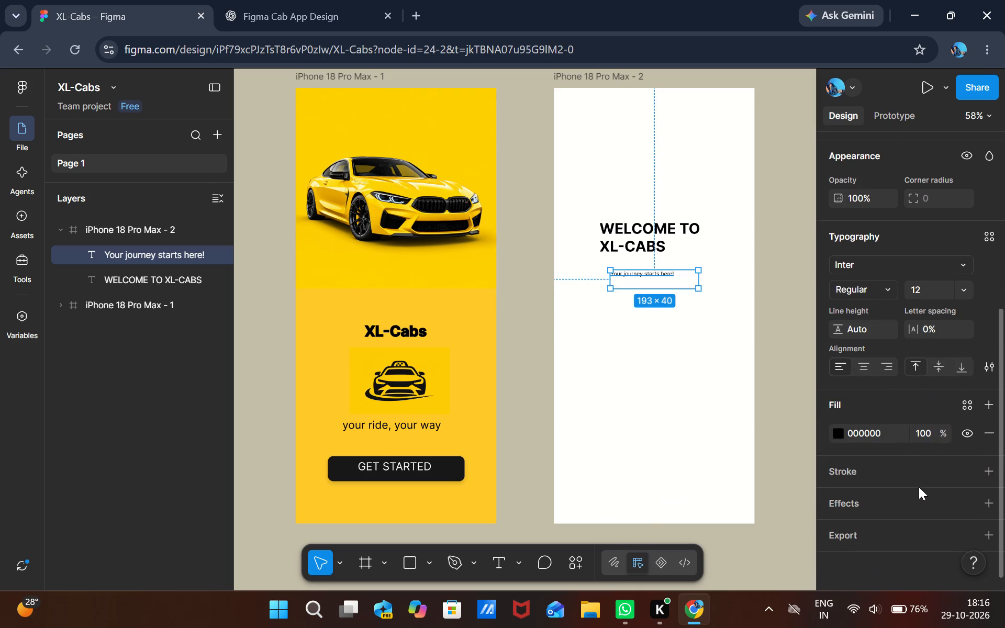
scroll(919, 487, up, 2)
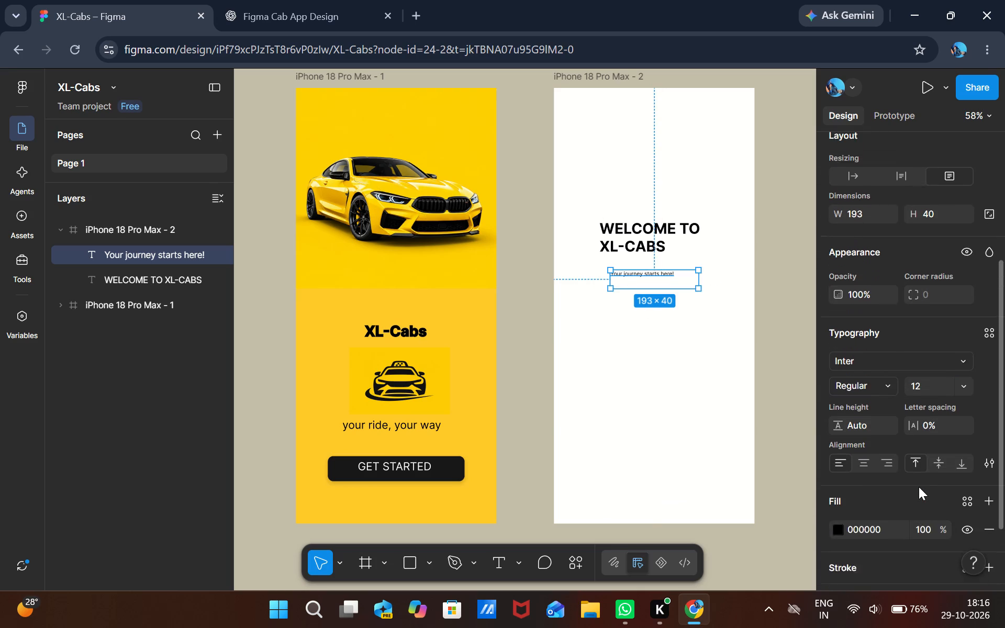
scroll(919, 487, up, 4)
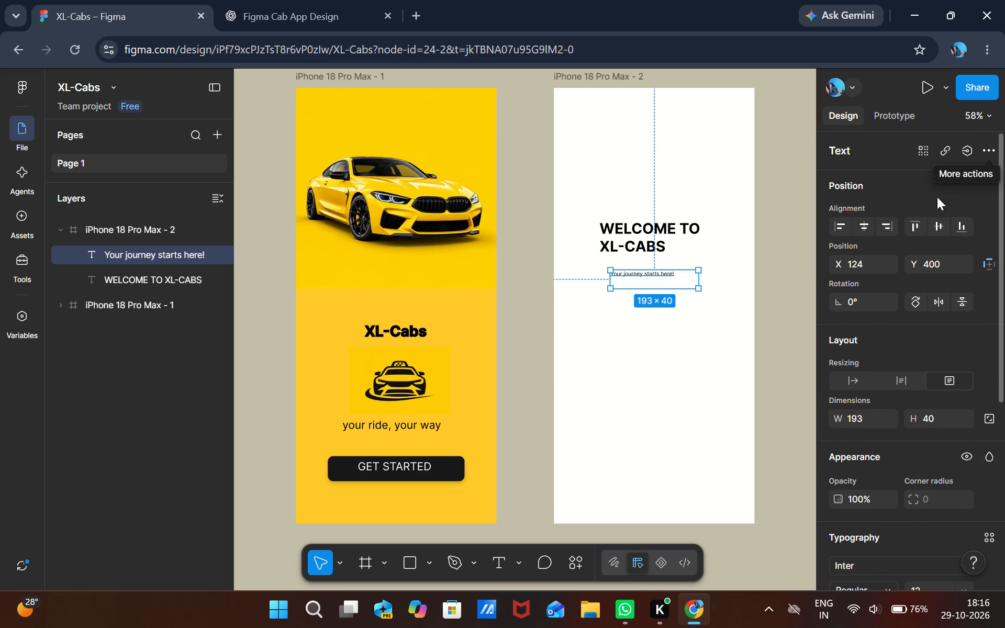
scroll(907, 286, down, 3)
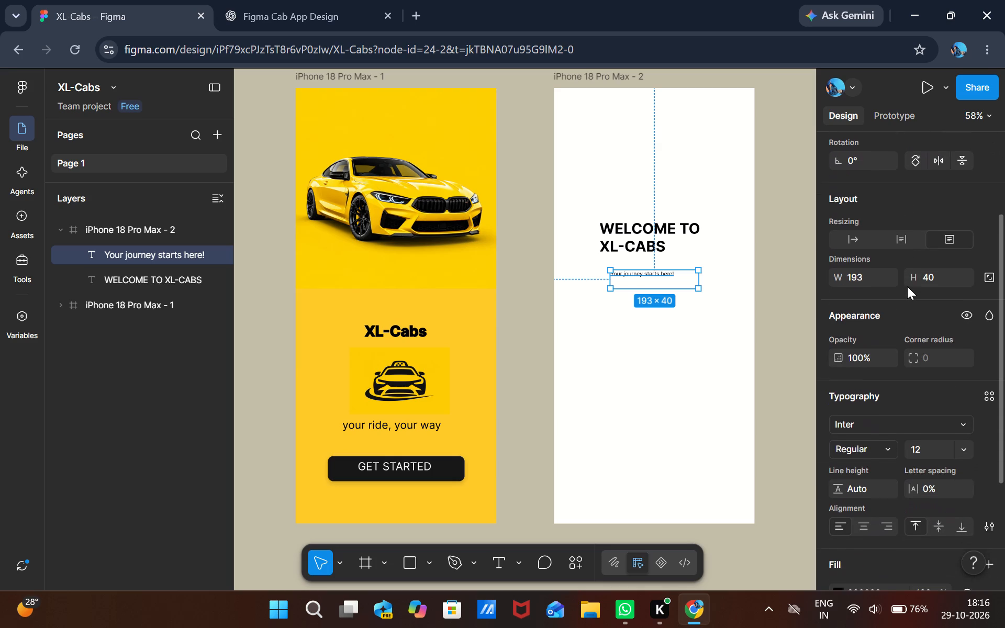
scroll(907, 286, down, 1)
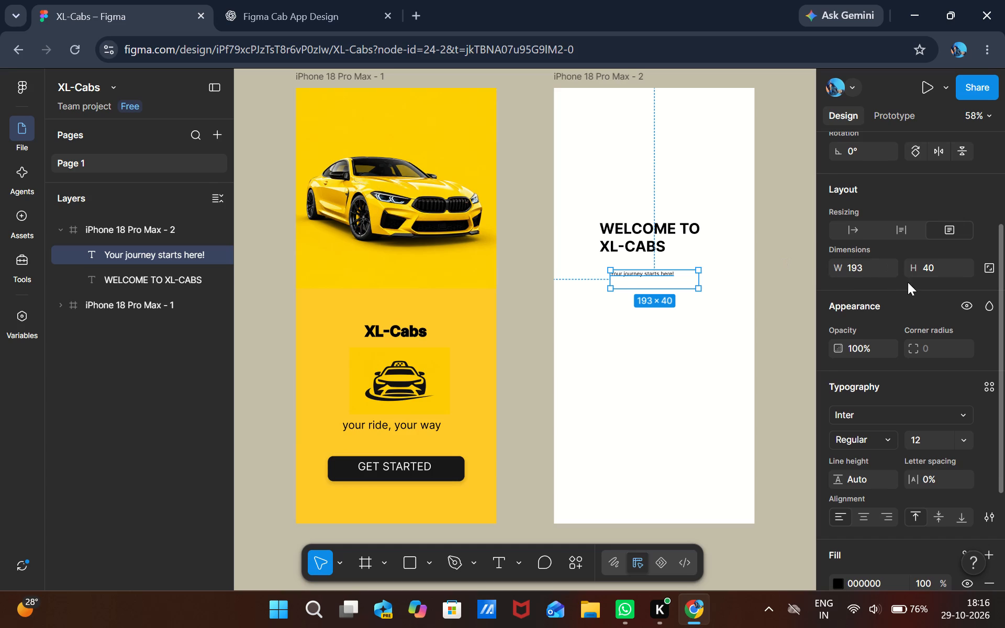
scroll(908, 282, down, 2)
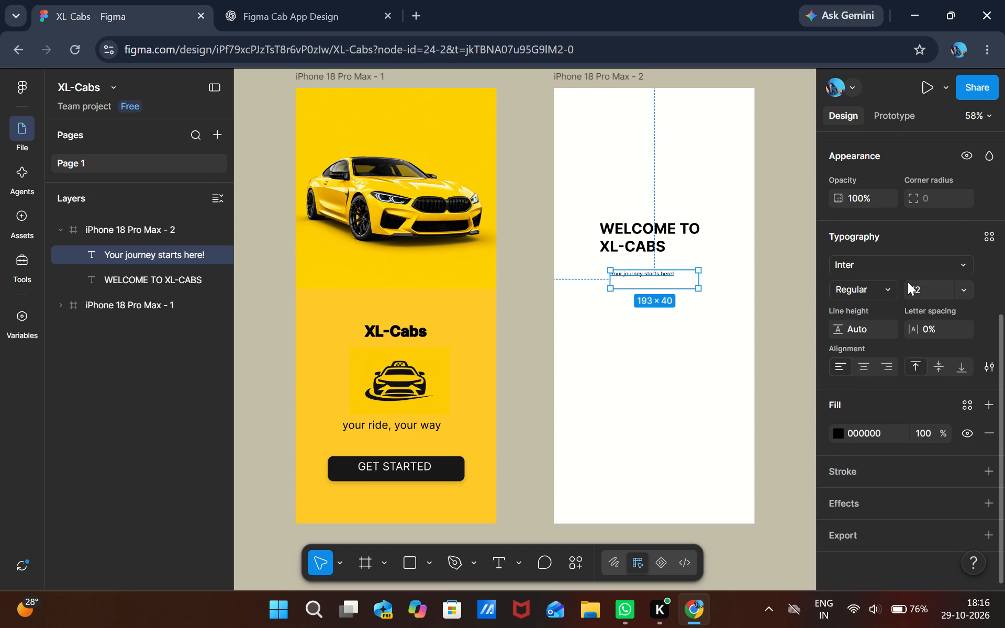
click(889, 287)
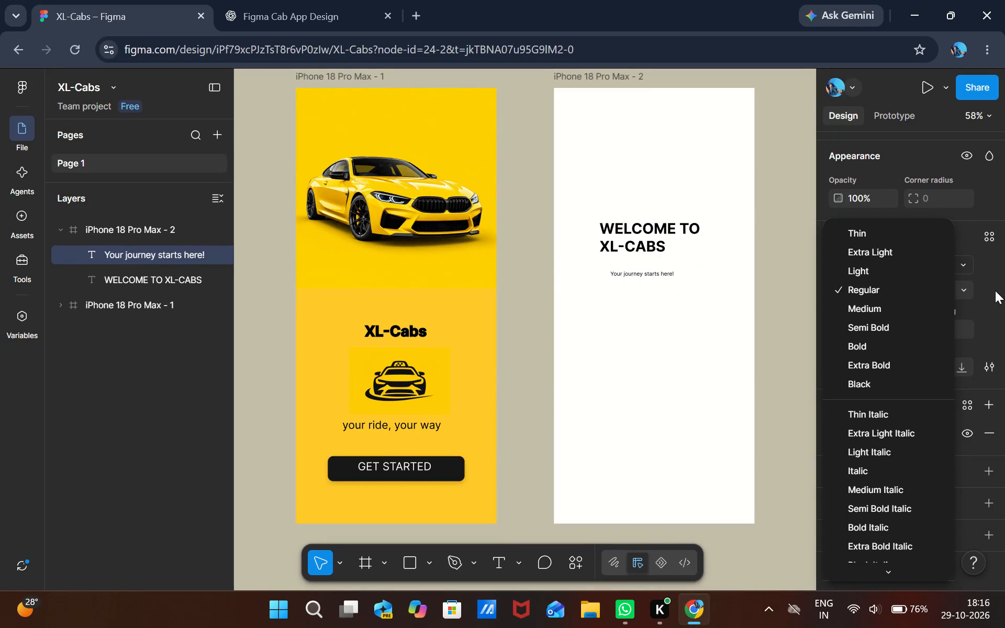
click(986, 319)
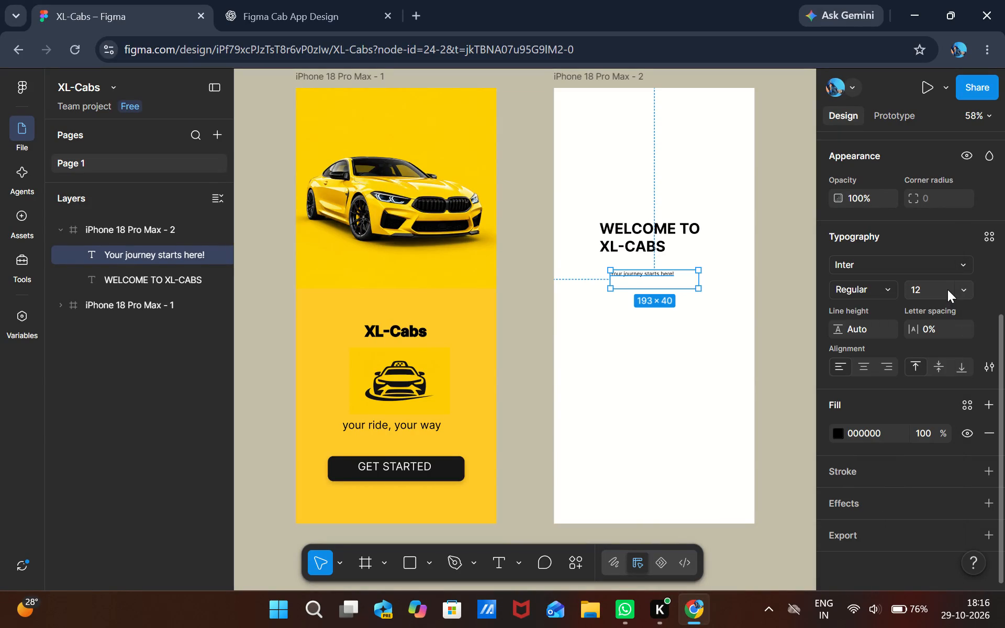
click(947, 289)
click(947, 289)
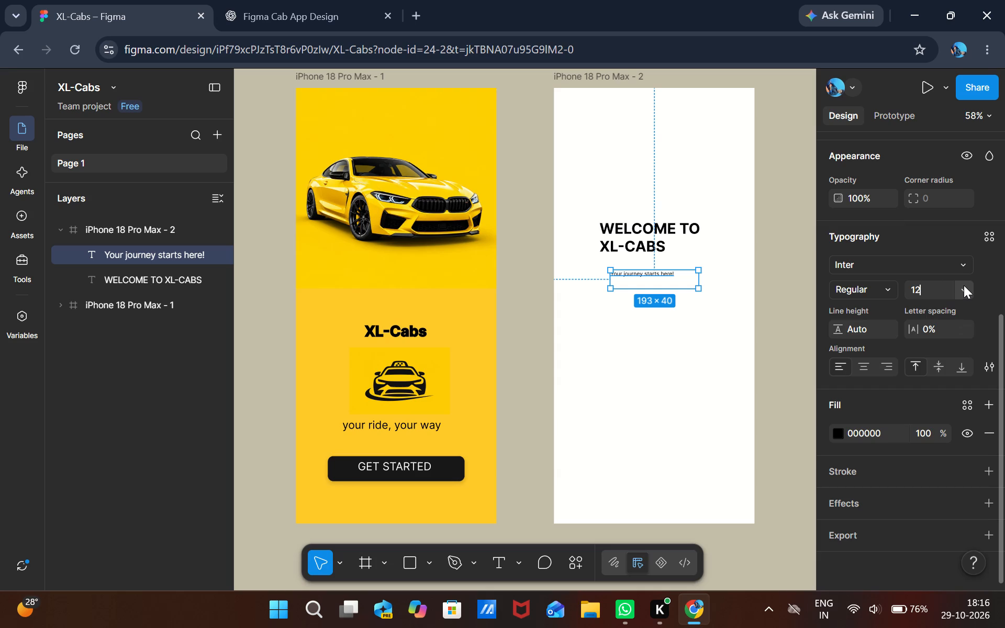
click(965, 285)
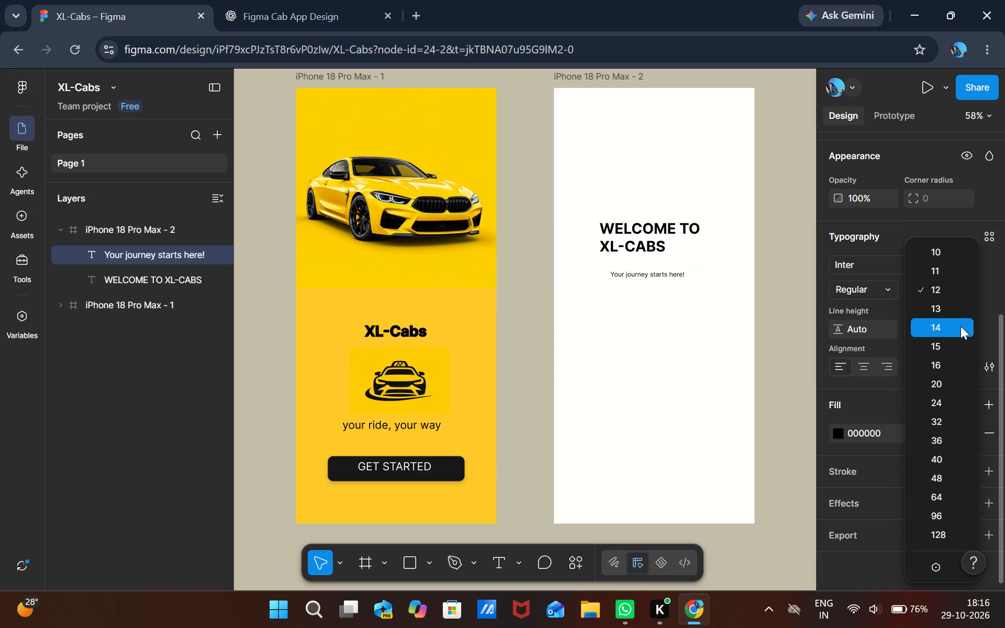
click(959, 368)
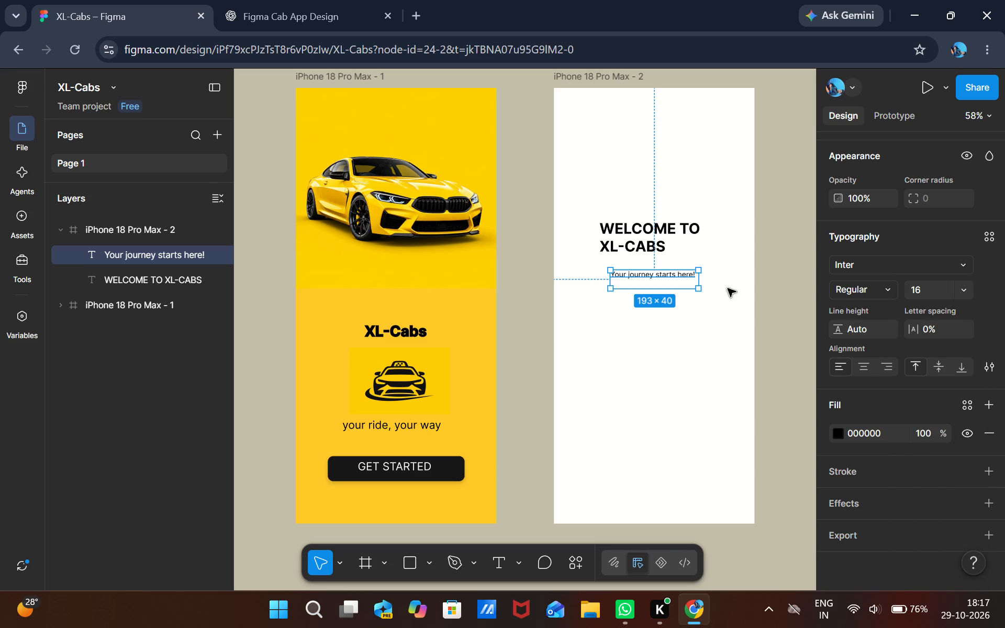
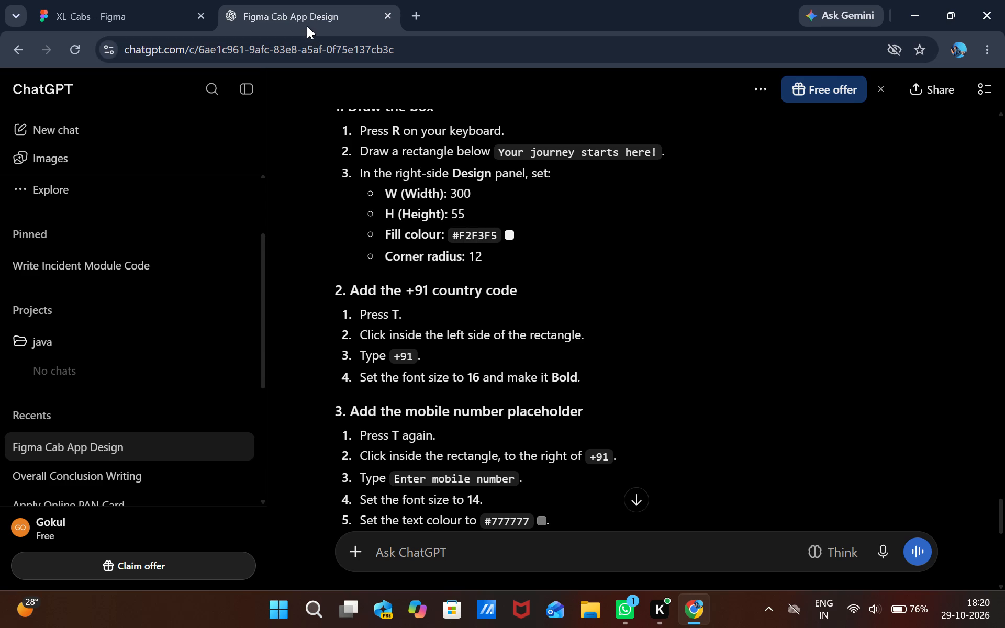
Switch from the ChatGPT instructions back to the XL-Cabs Figma file.
click(159, 6)
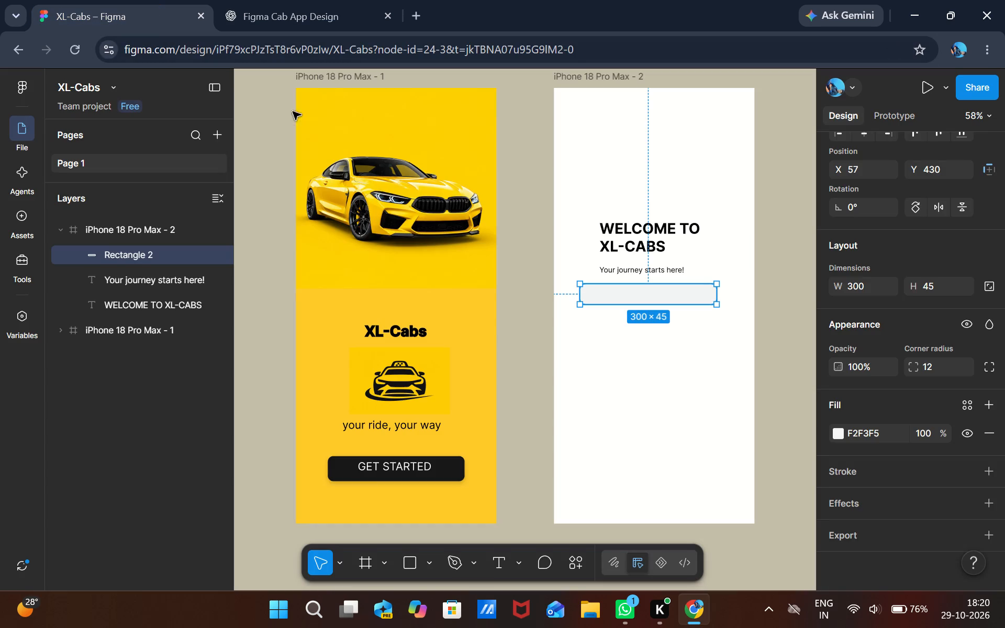
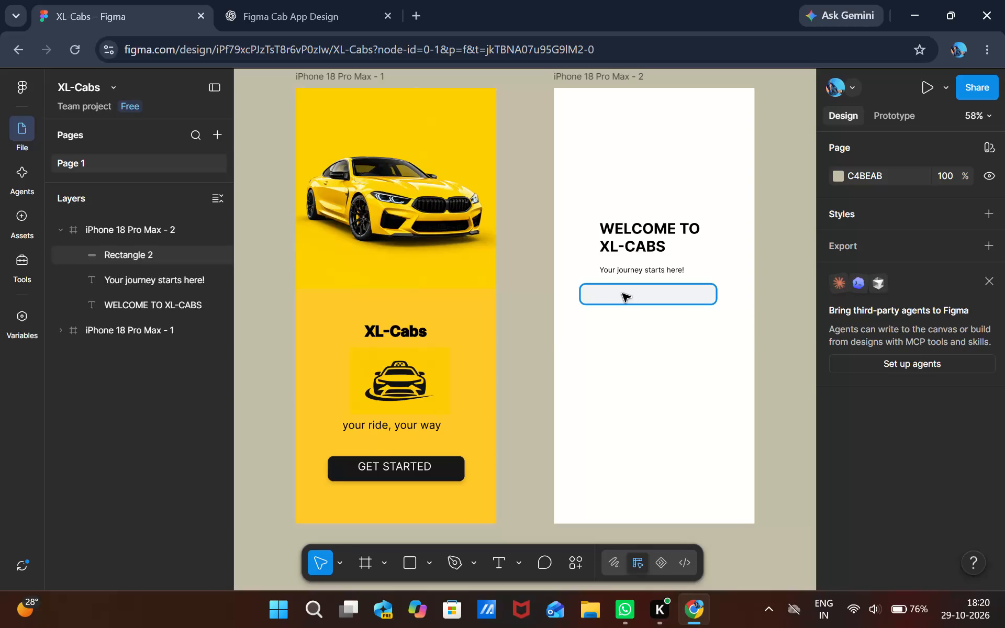
Draw a text box about 294 × 44 over the mobile number rectangle on the second screen.
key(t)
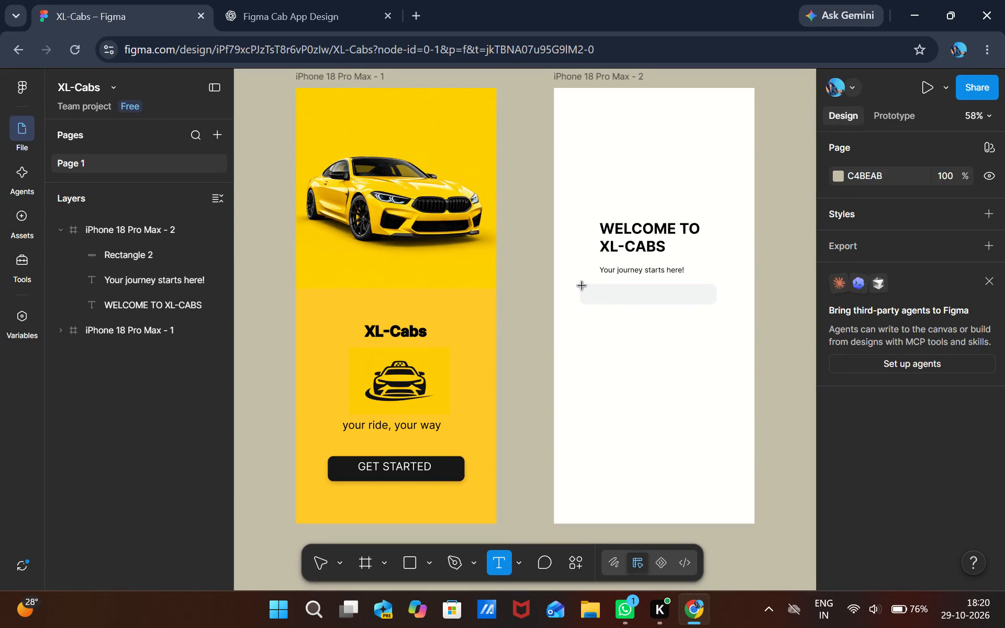
drag(583, 284, 691, 322)
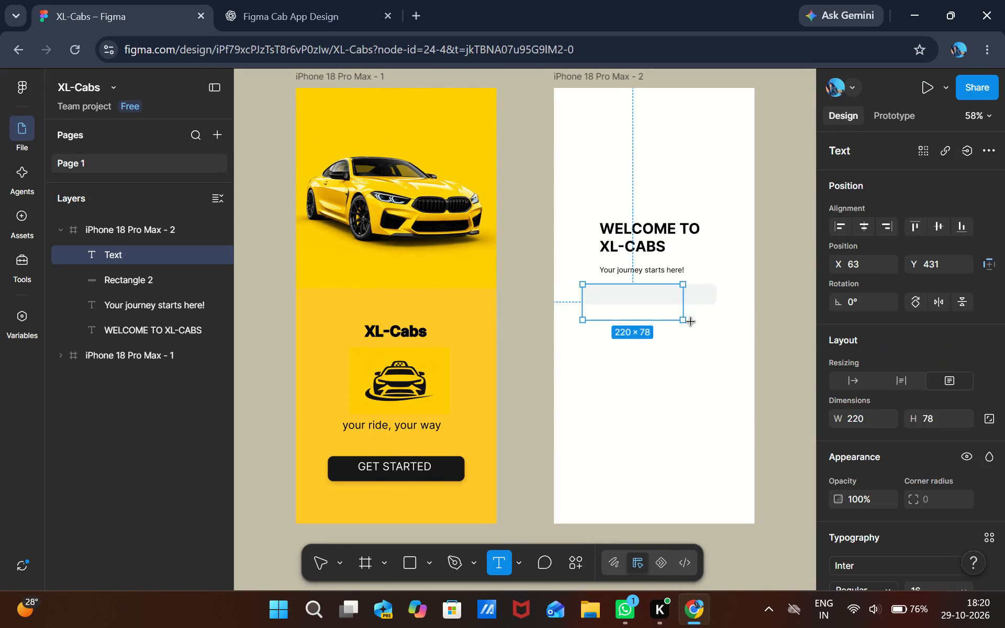
drag(691, 322, 713, 301)
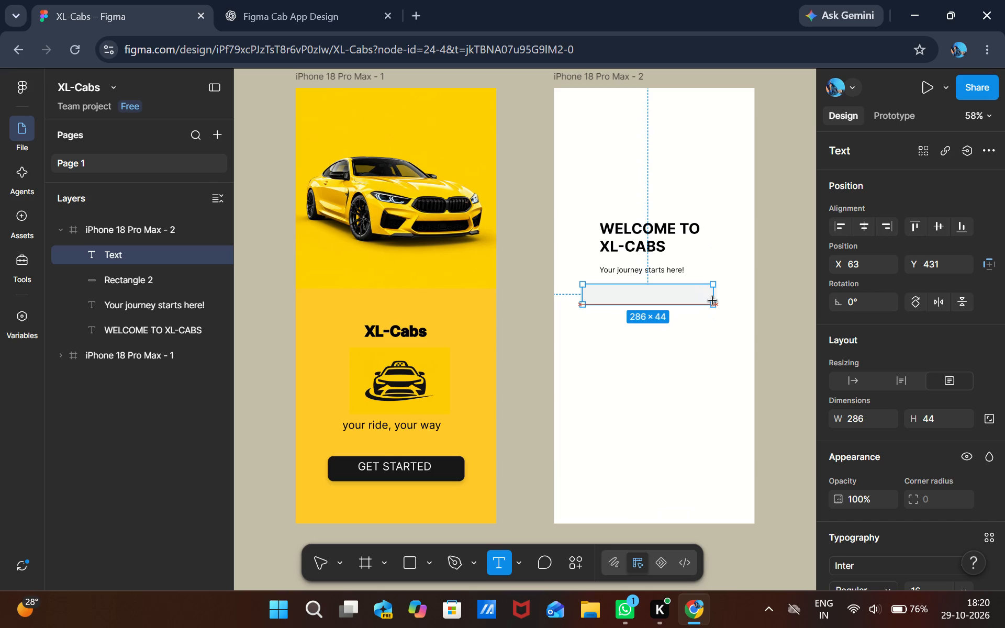
drag(713, 301, 718, 304)
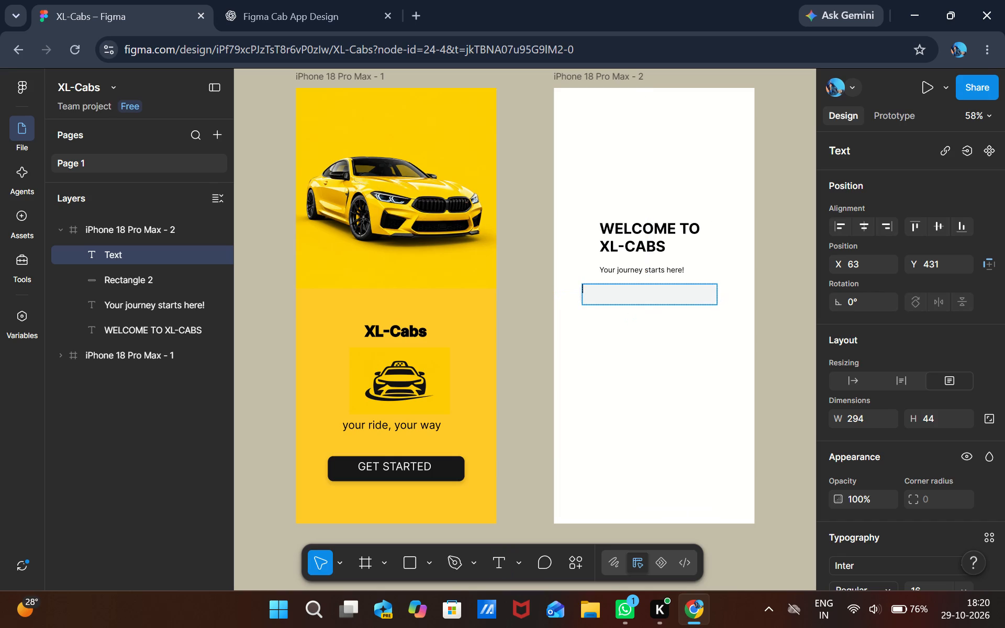
Enter the country code +91 in the text box over the mobile number rectangle.
key(shift+plus)
text(91)
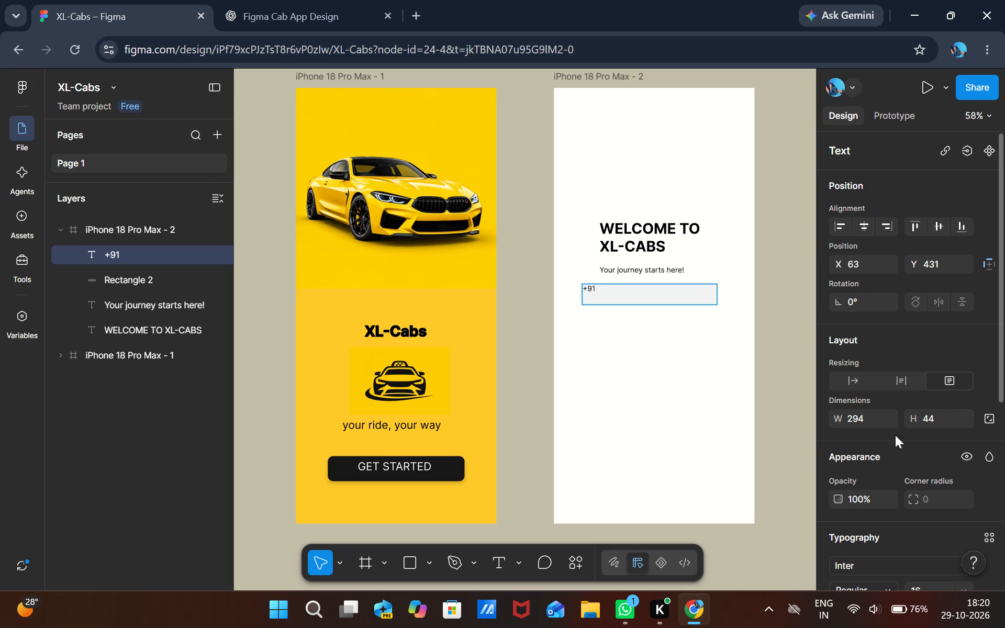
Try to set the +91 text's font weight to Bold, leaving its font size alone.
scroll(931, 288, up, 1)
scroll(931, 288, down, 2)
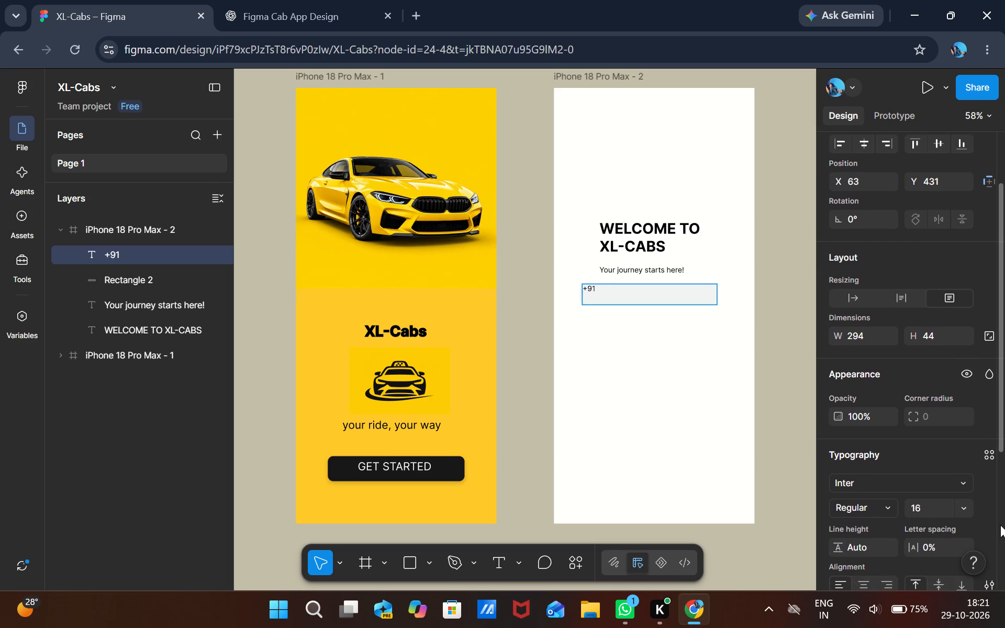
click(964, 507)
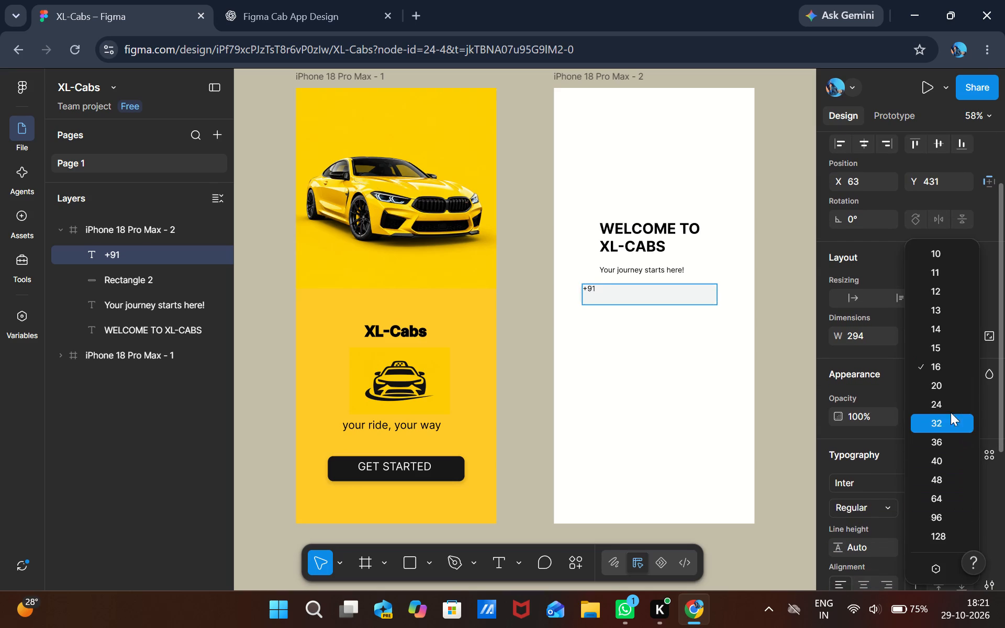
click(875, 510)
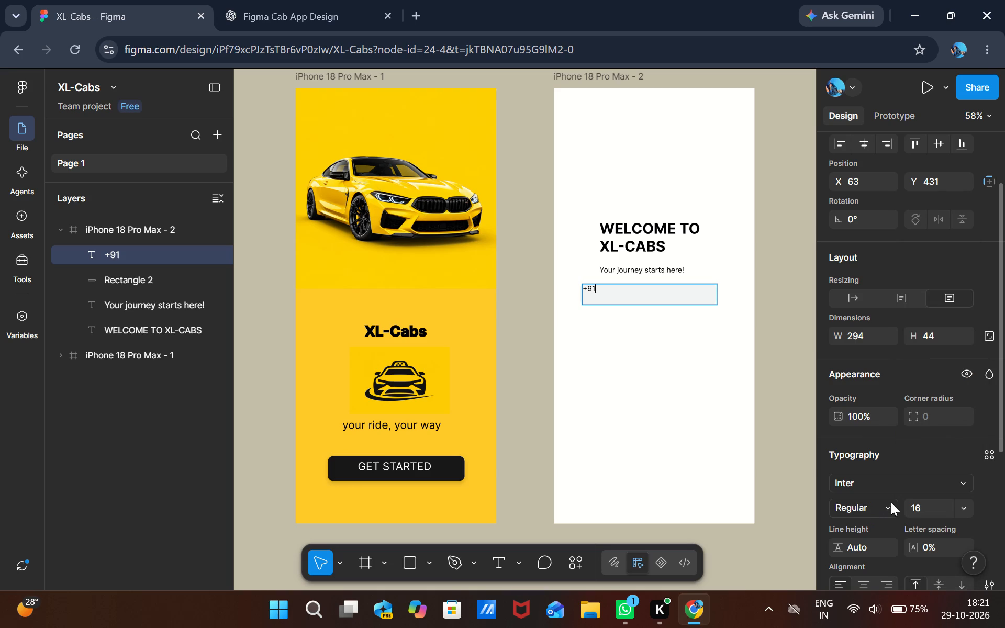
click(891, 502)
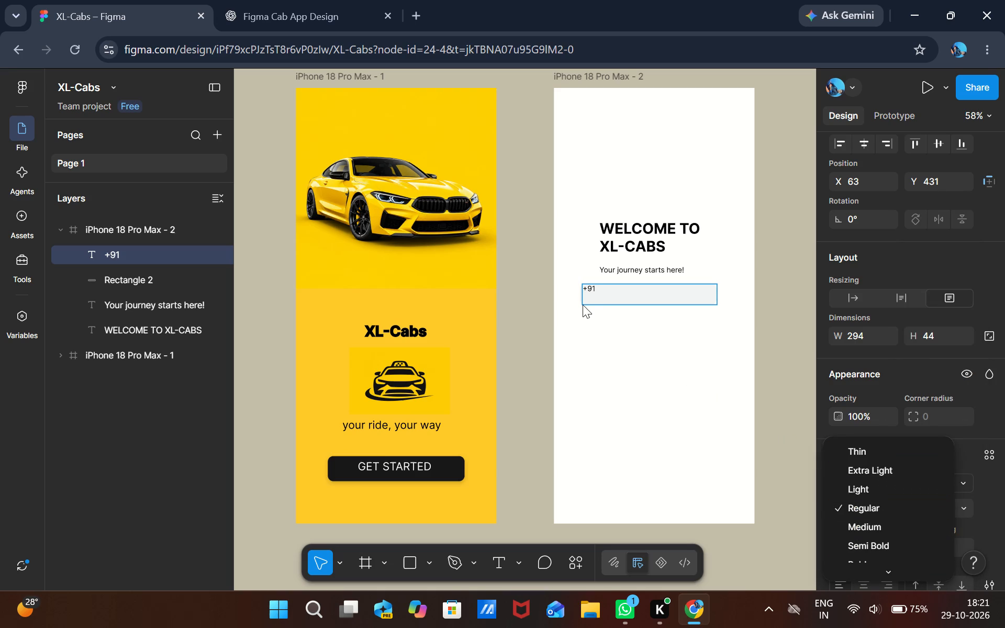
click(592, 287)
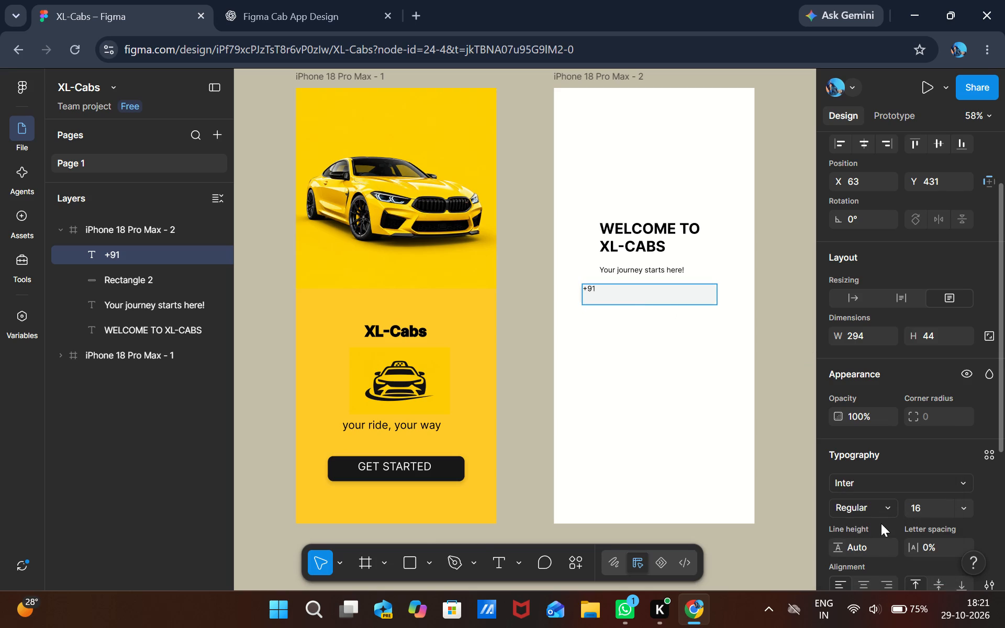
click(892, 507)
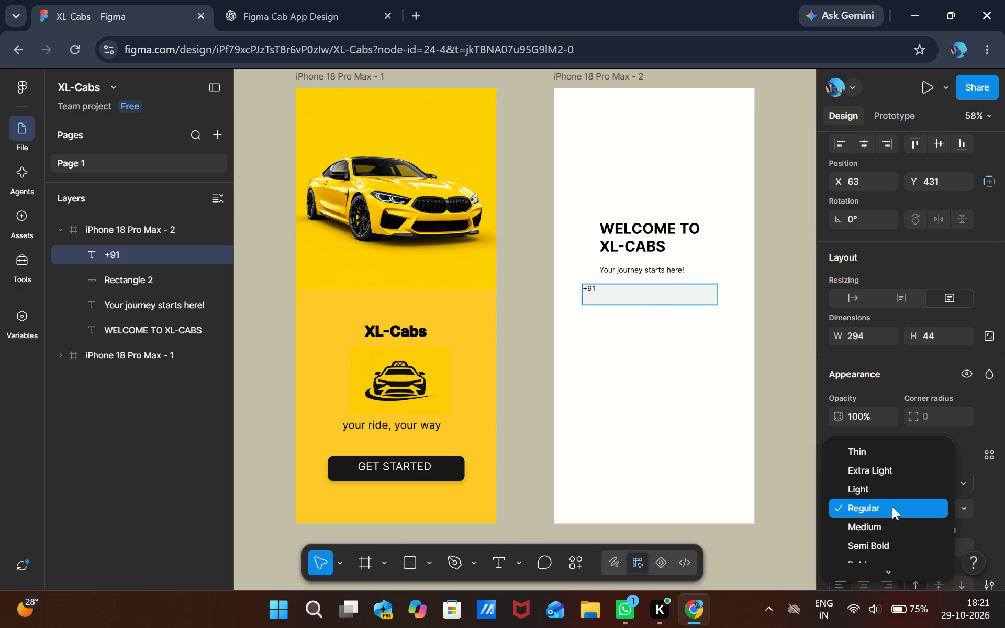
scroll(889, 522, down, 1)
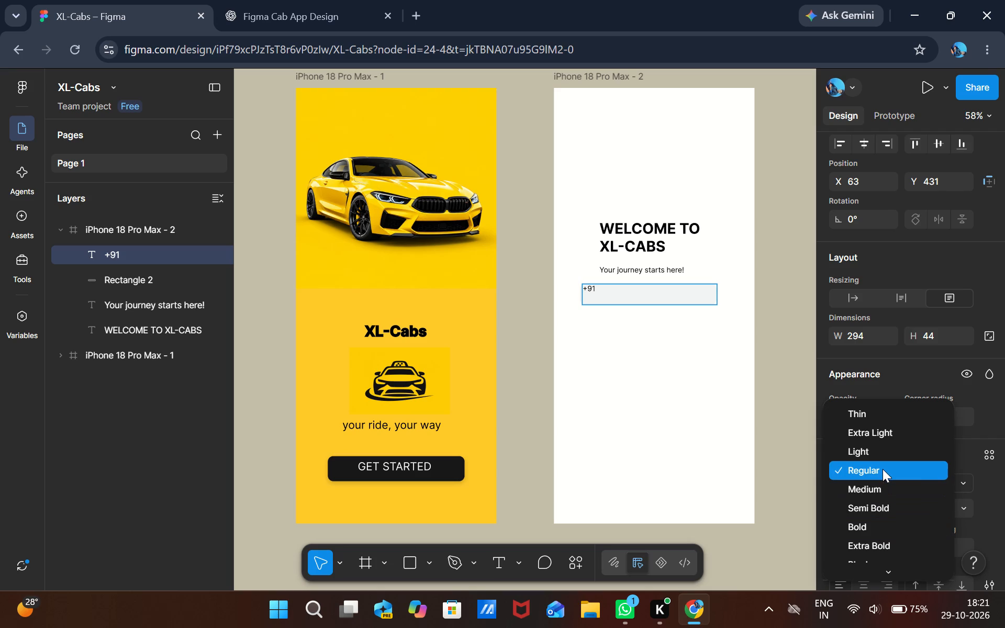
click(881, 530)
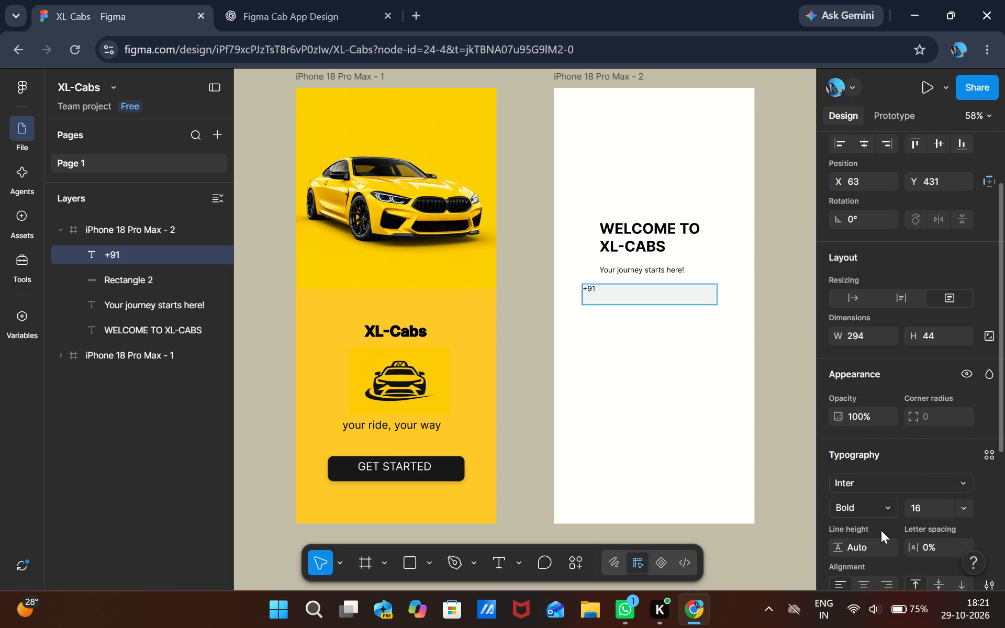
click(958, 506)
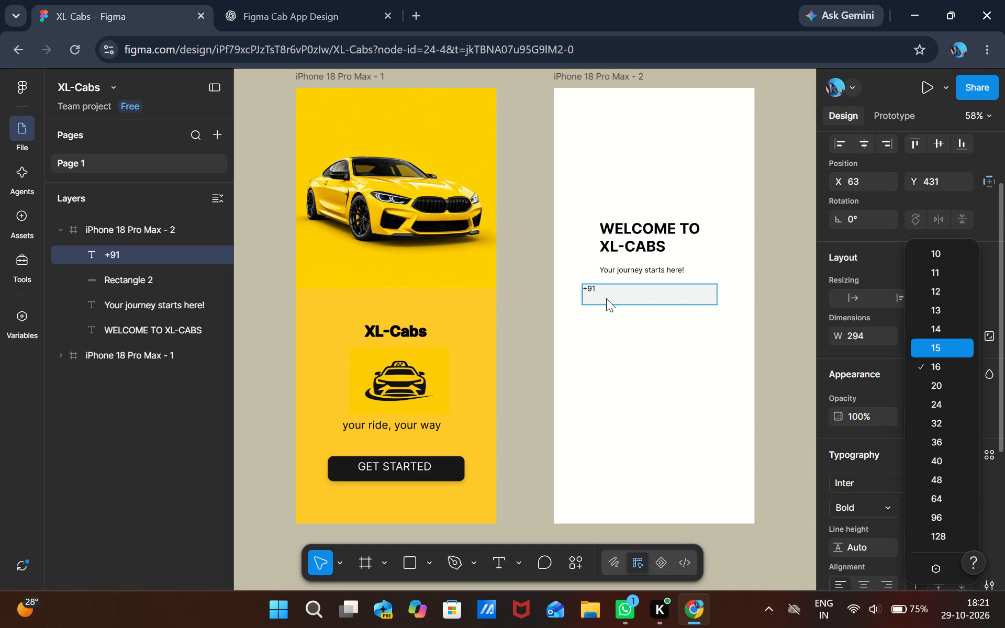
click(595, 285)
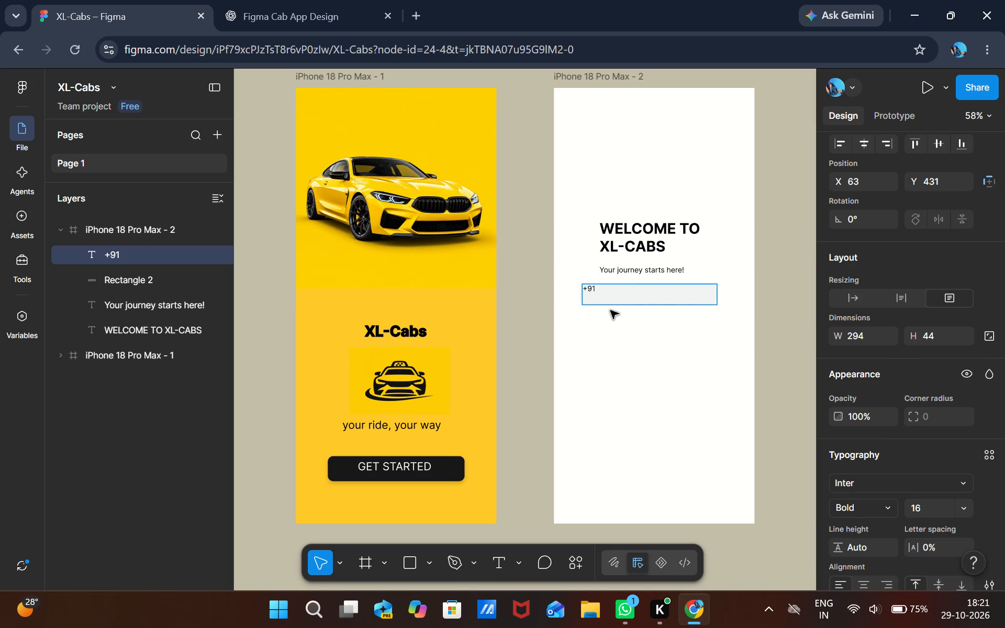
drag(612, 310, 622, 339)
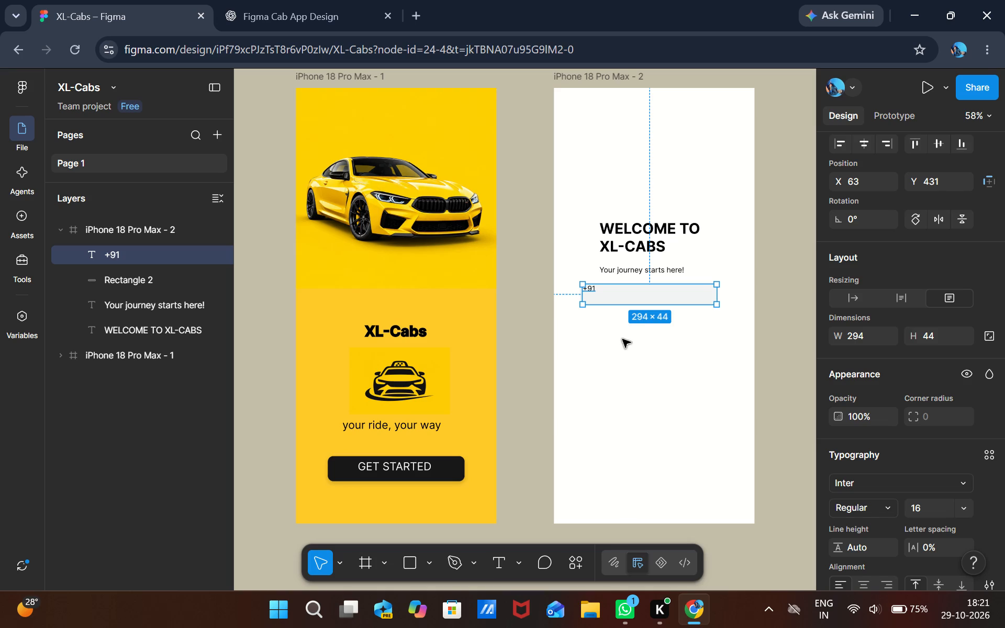
Move the +91 text below the mobile number rectangle to about X 57, Y 518, and set it to Bold, size 24.
drag(634, 299, 630, 341)
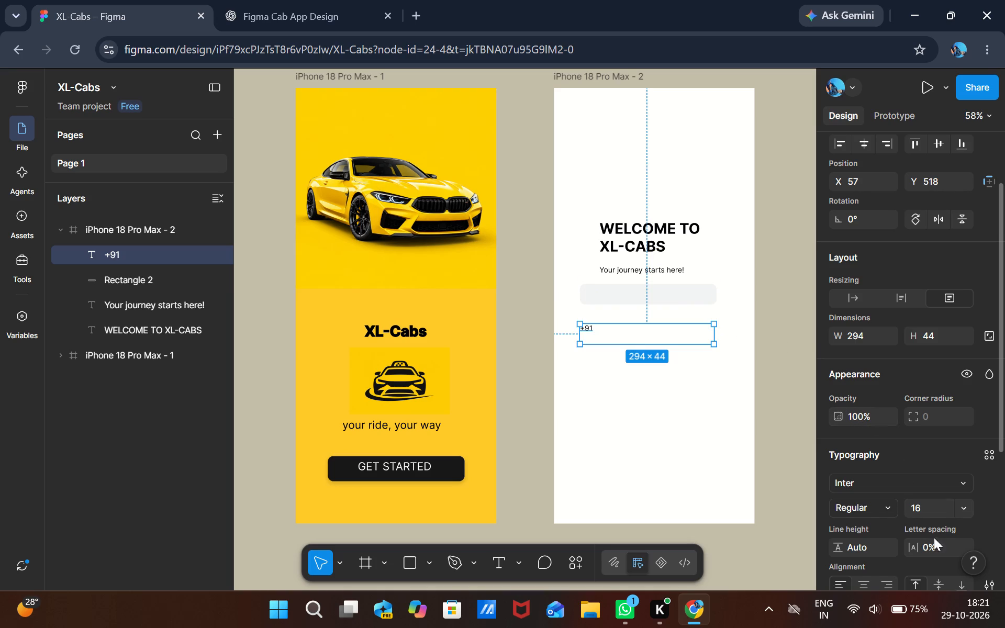
click(889, 509)
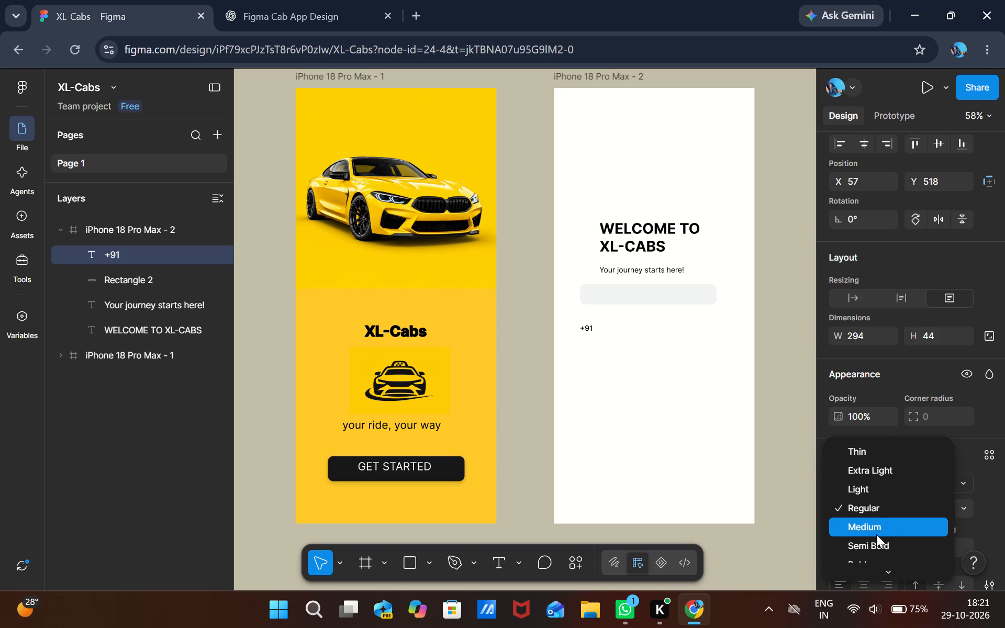
scroll(876, 534, down, 1)
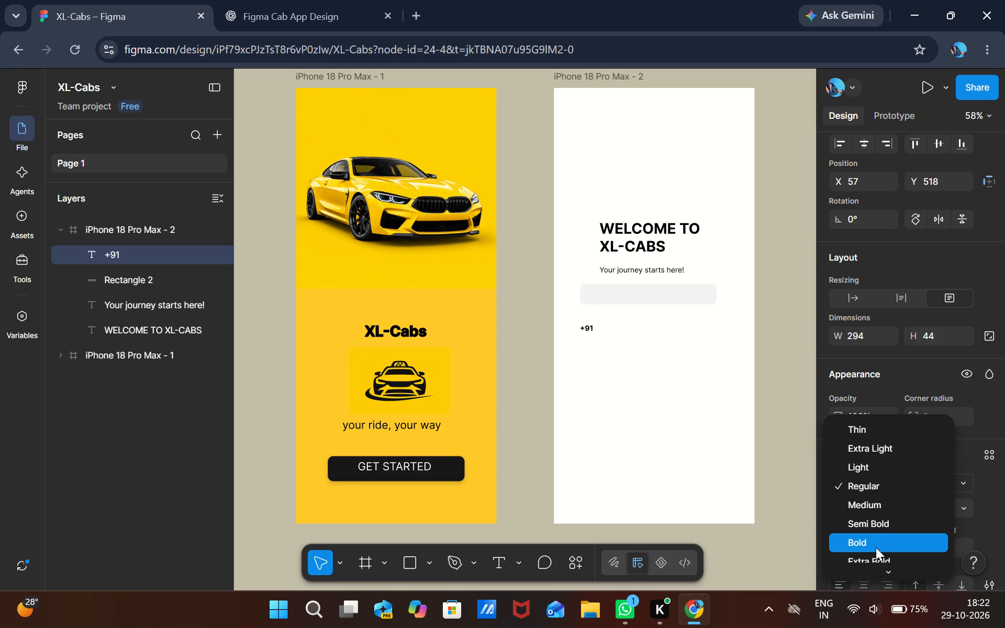
click(876, 547)
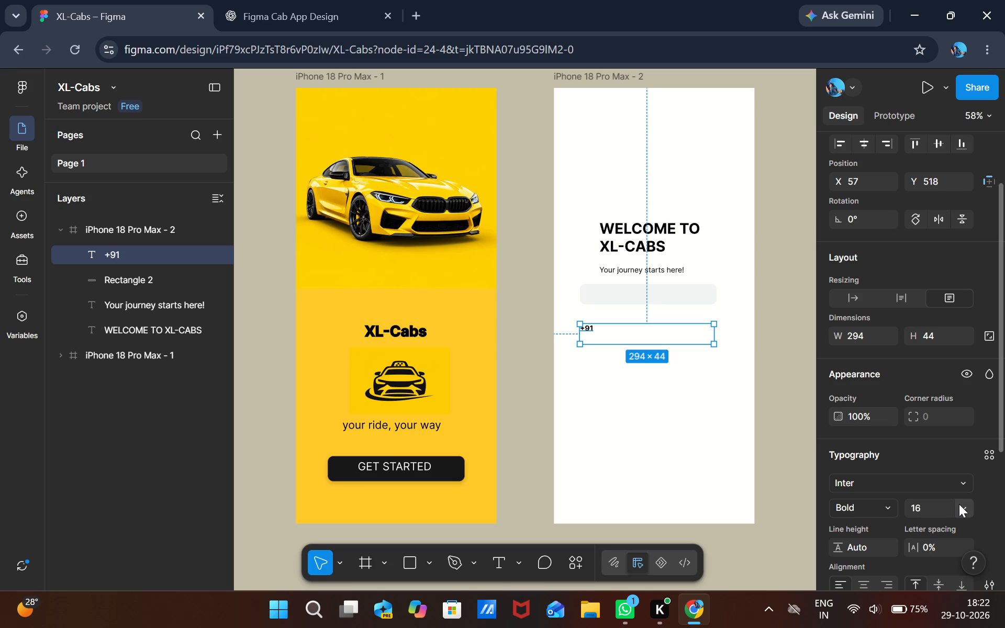
click(959, 504)
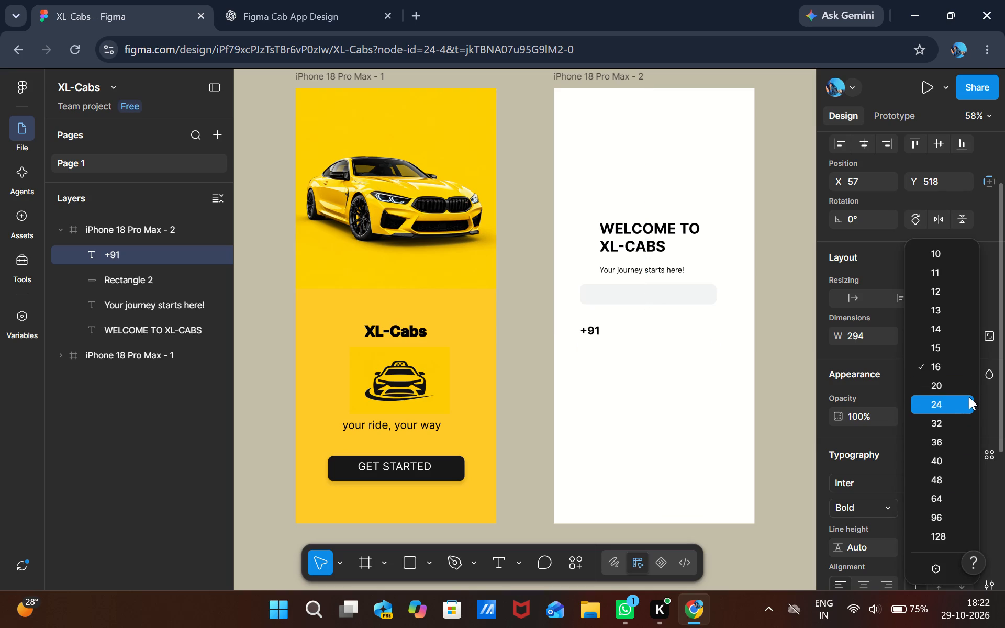
click(969, 397)
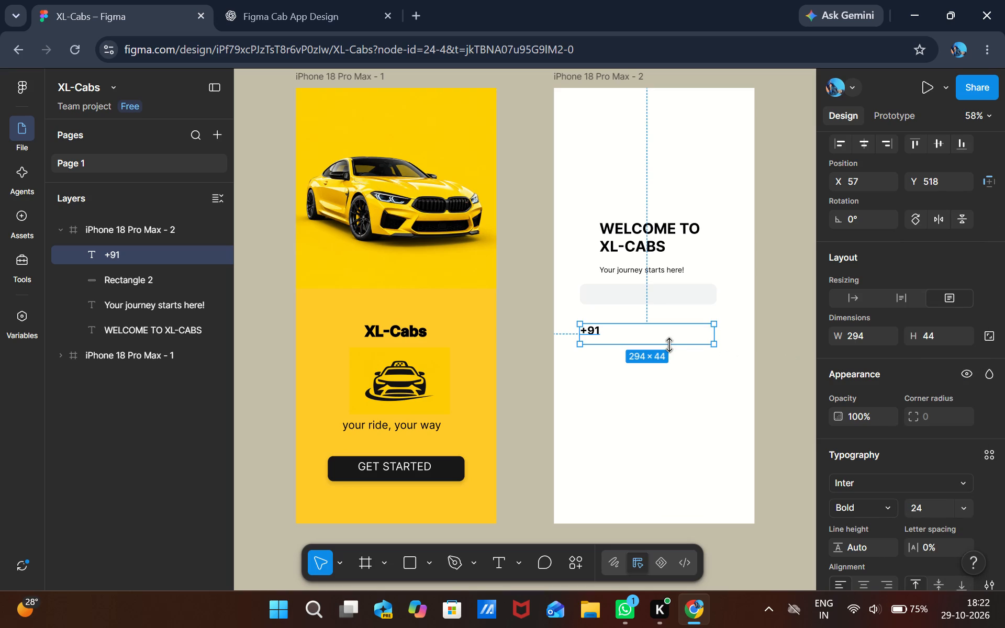
drag(654, 333, 652, 298)
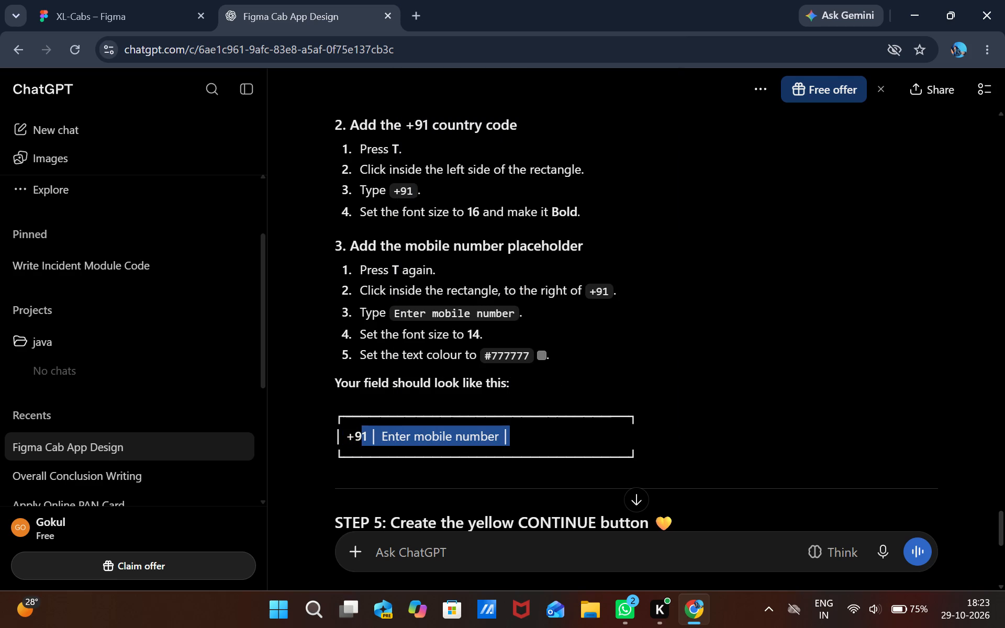
drag(362, 443, 372, 443)
key(ctrl+c)
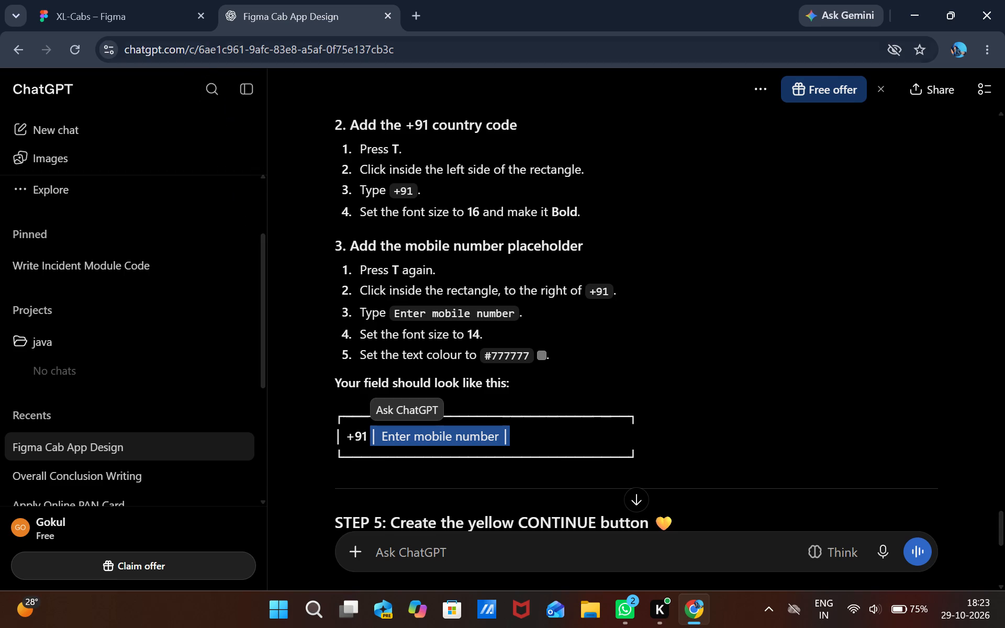
click(156, 17)
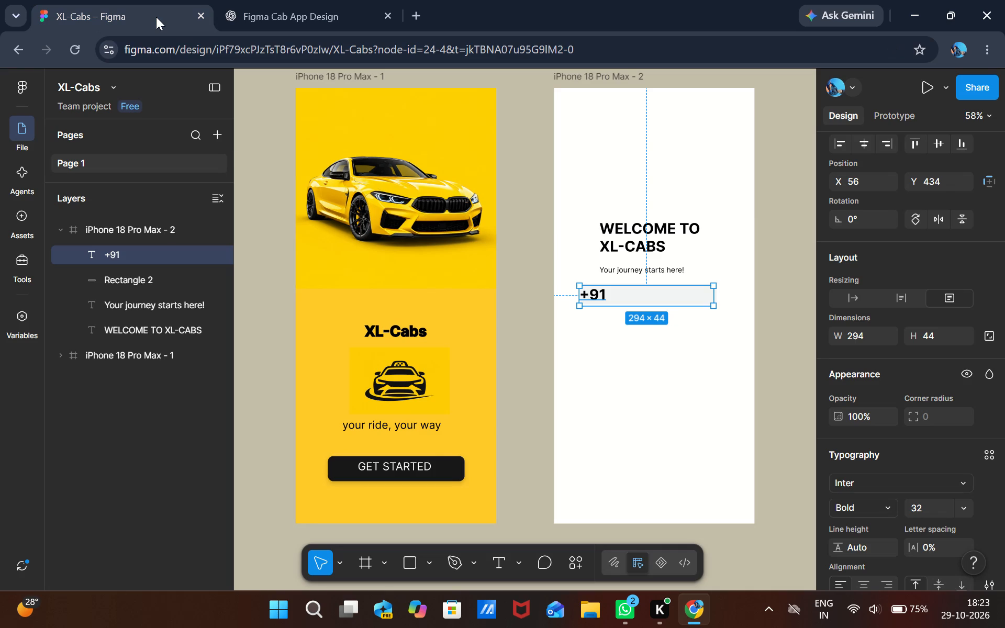
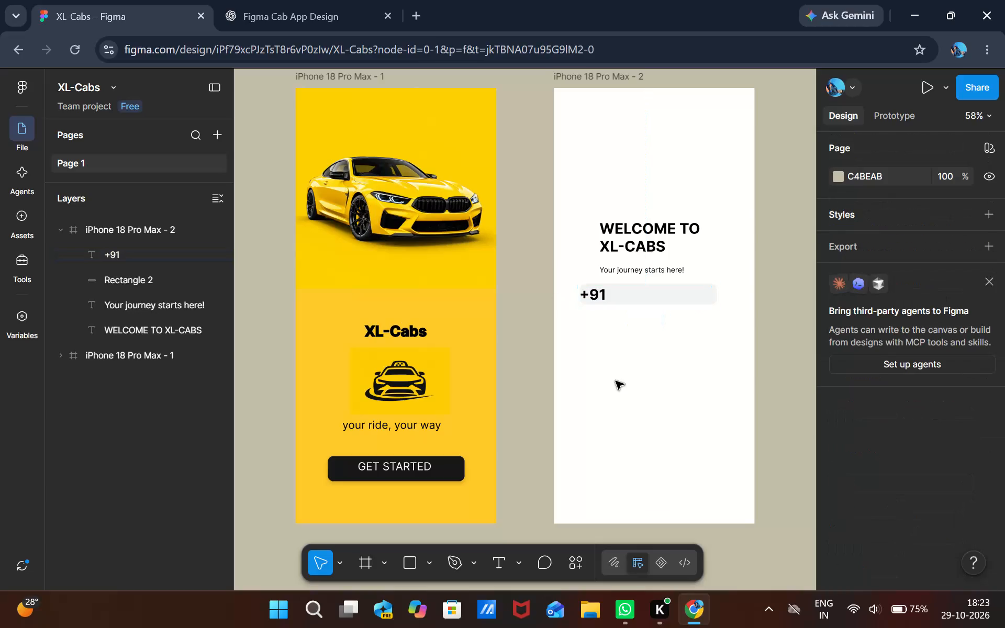
Add a text box about 201 × 42 below the mobile number rectangle and paste the placeholder "| Enter mobile number |" into it.
key(t)
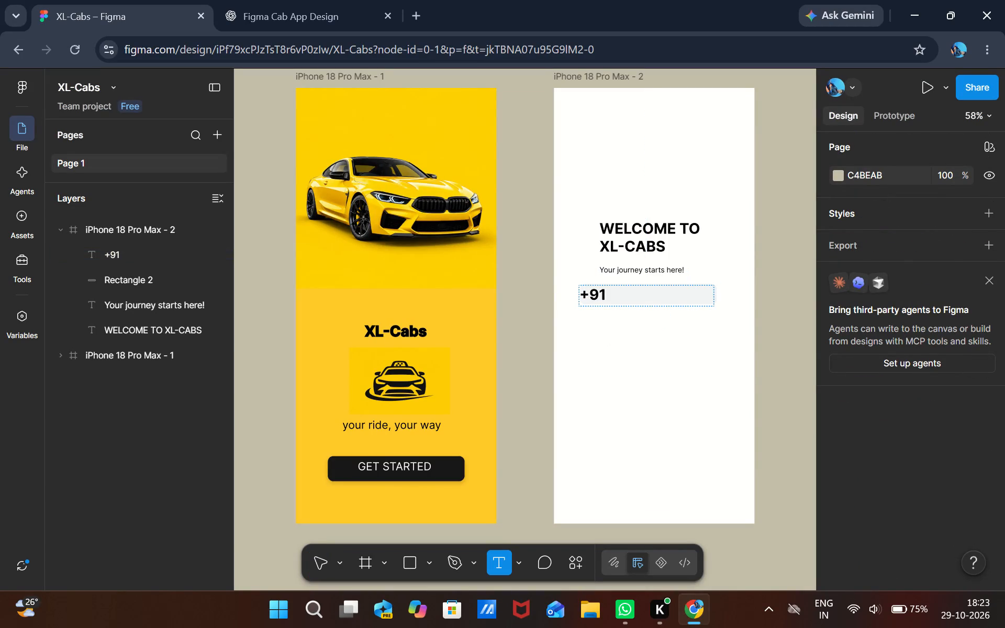
drag(625, 321, 711, 335)
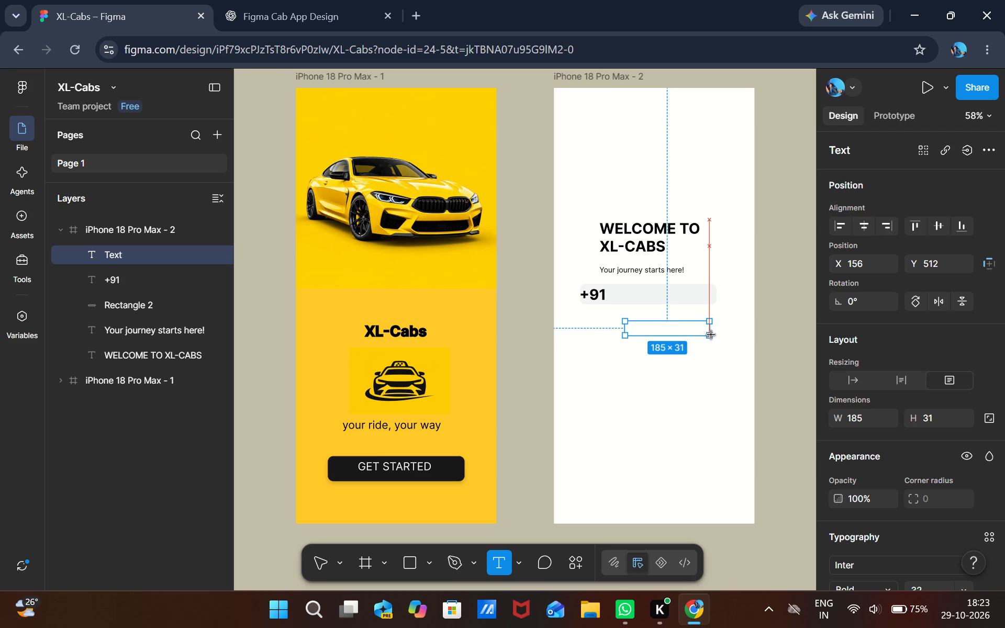
drag(711, 335, 712, 340)
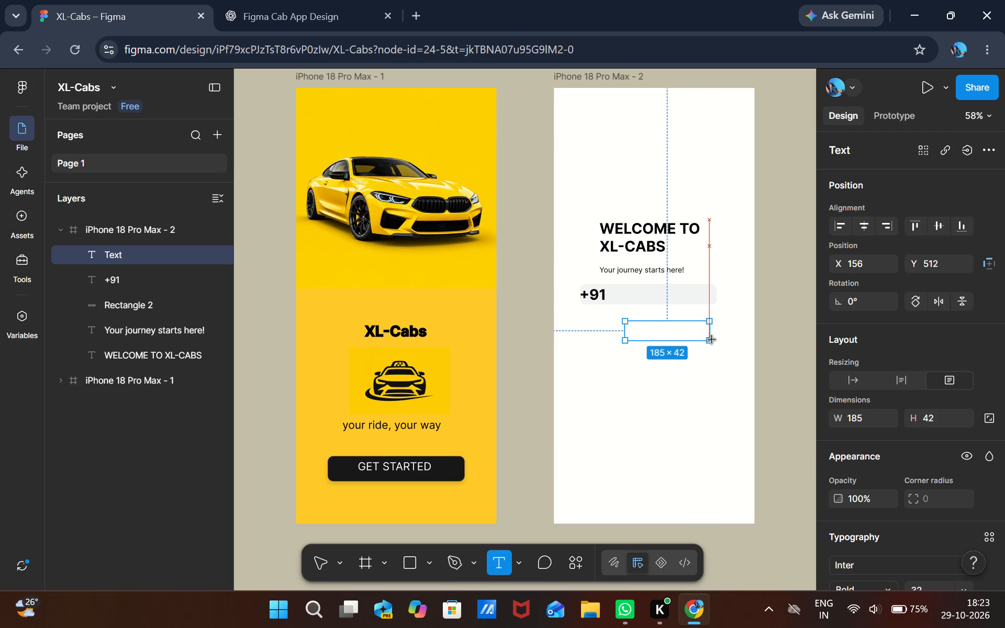
drag(712, 340, 716, 340)
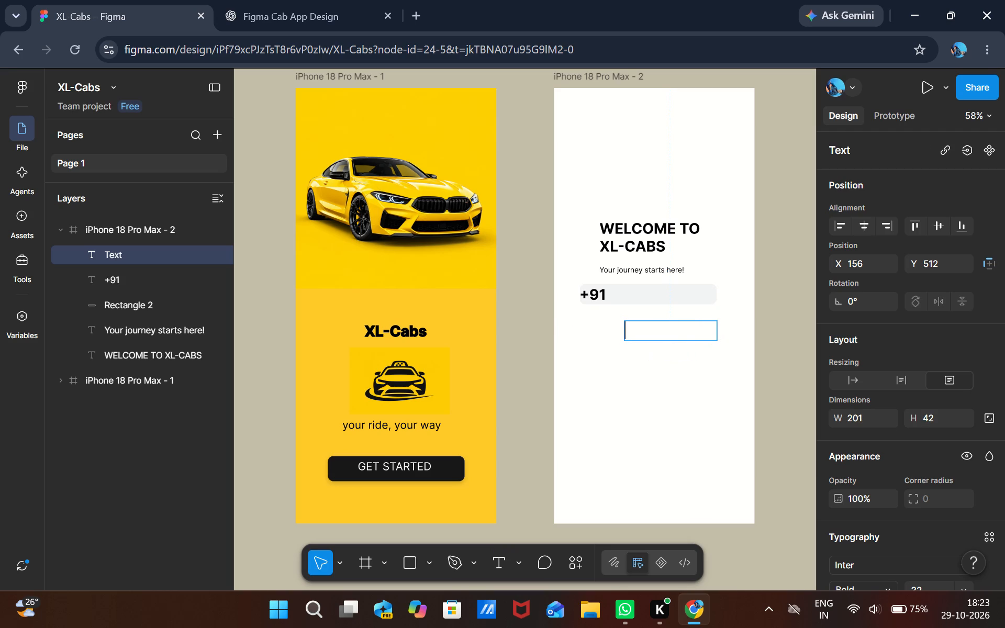
key(ctrl+v)
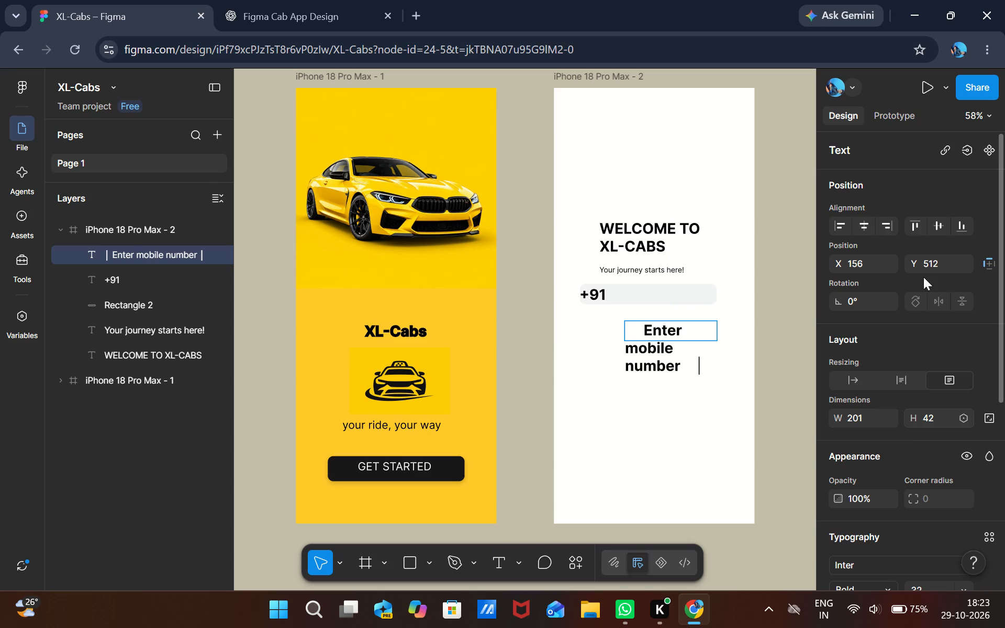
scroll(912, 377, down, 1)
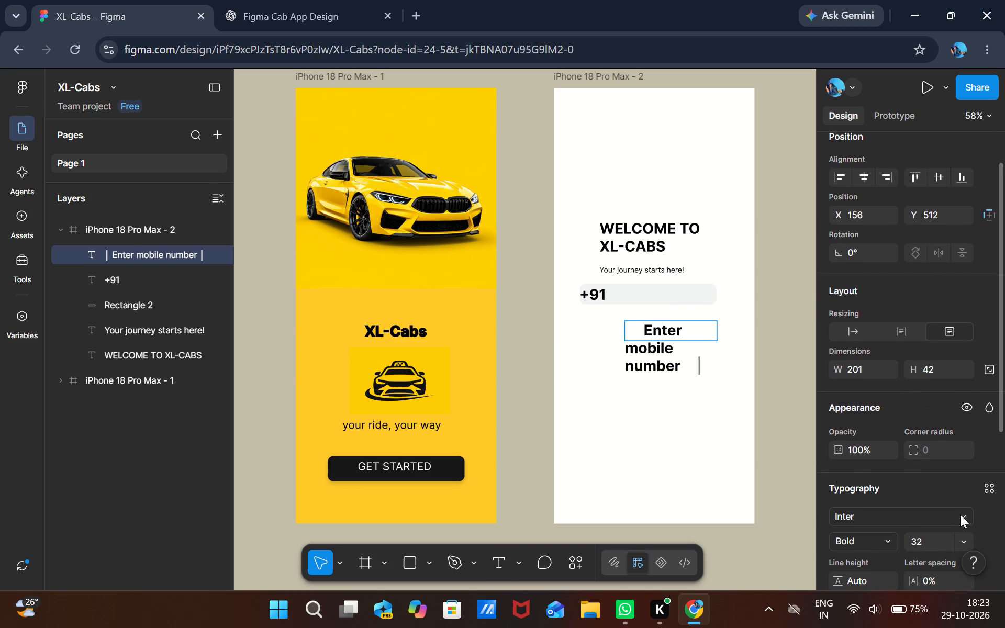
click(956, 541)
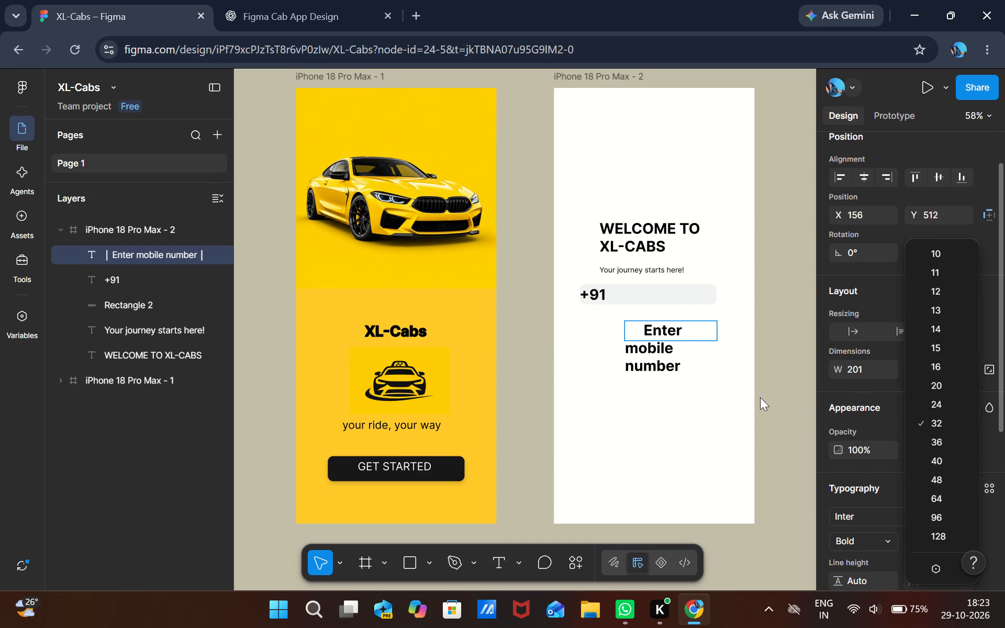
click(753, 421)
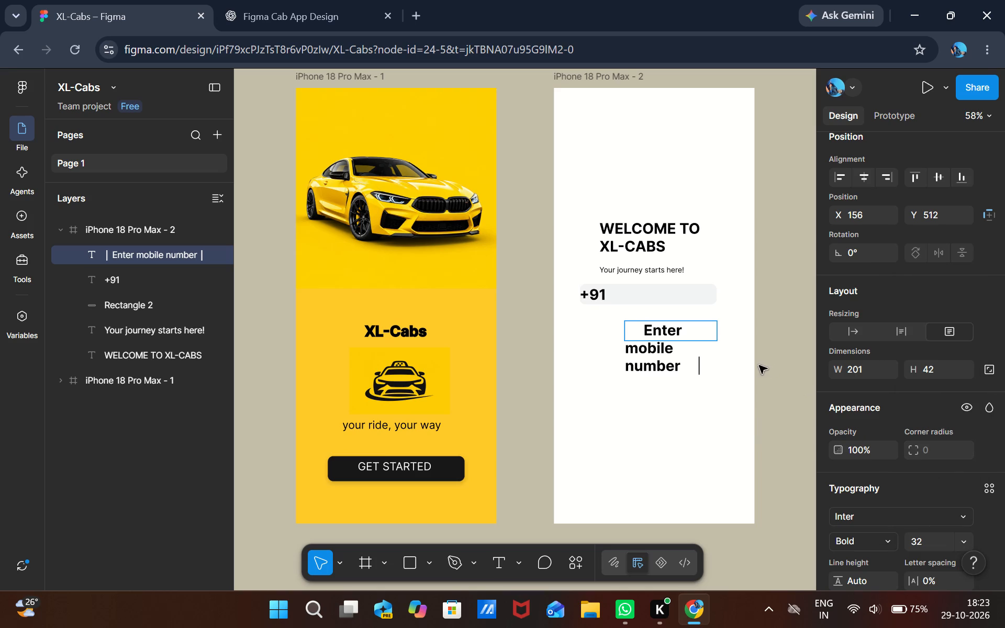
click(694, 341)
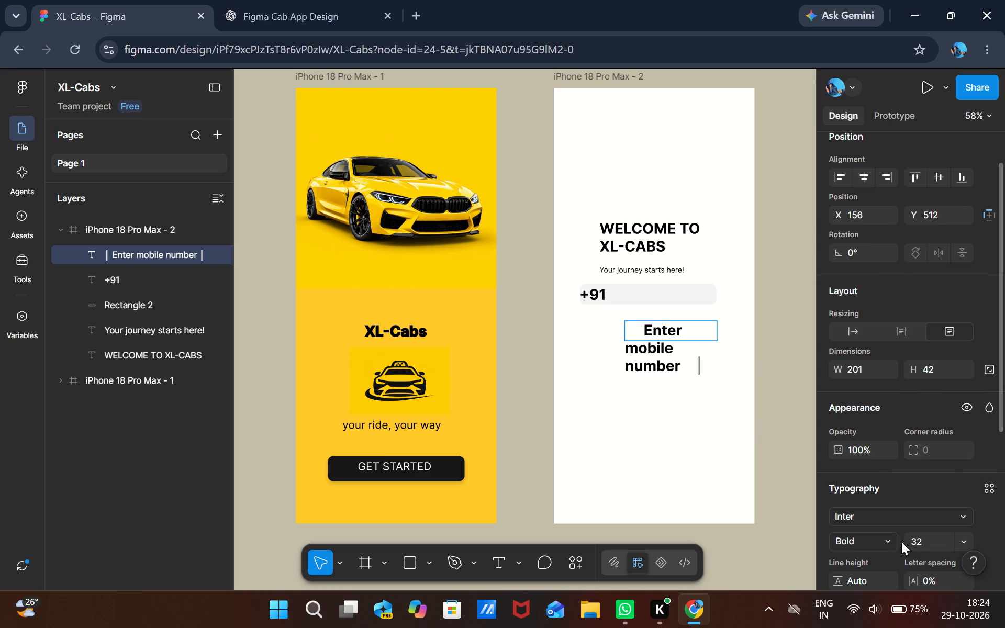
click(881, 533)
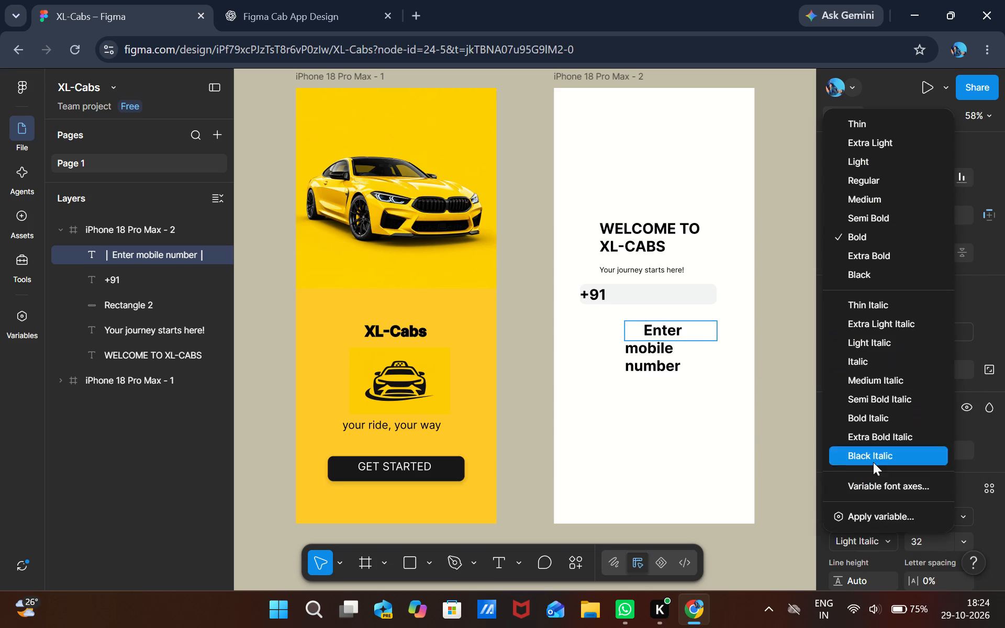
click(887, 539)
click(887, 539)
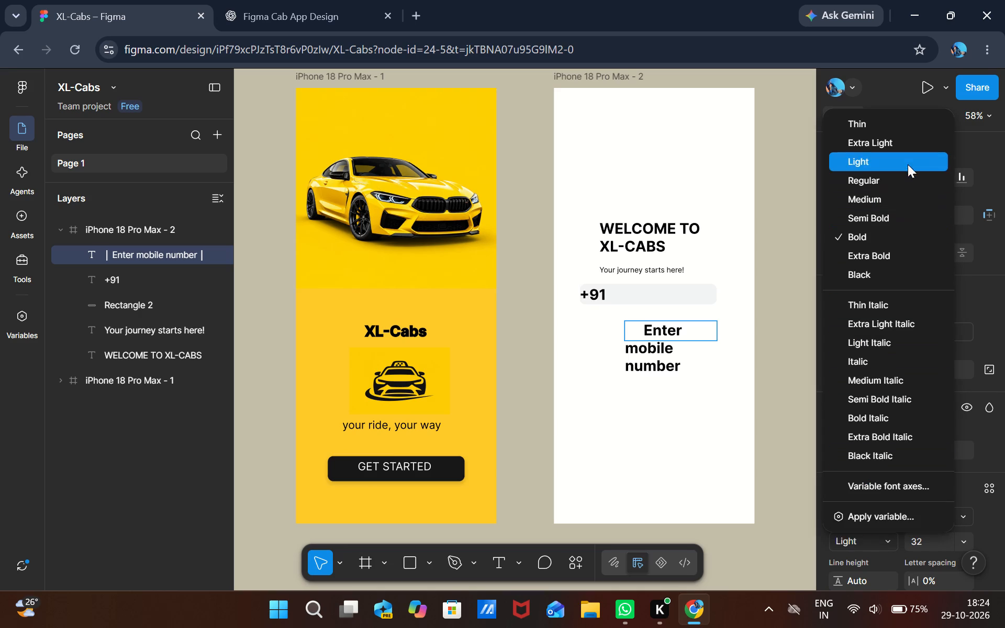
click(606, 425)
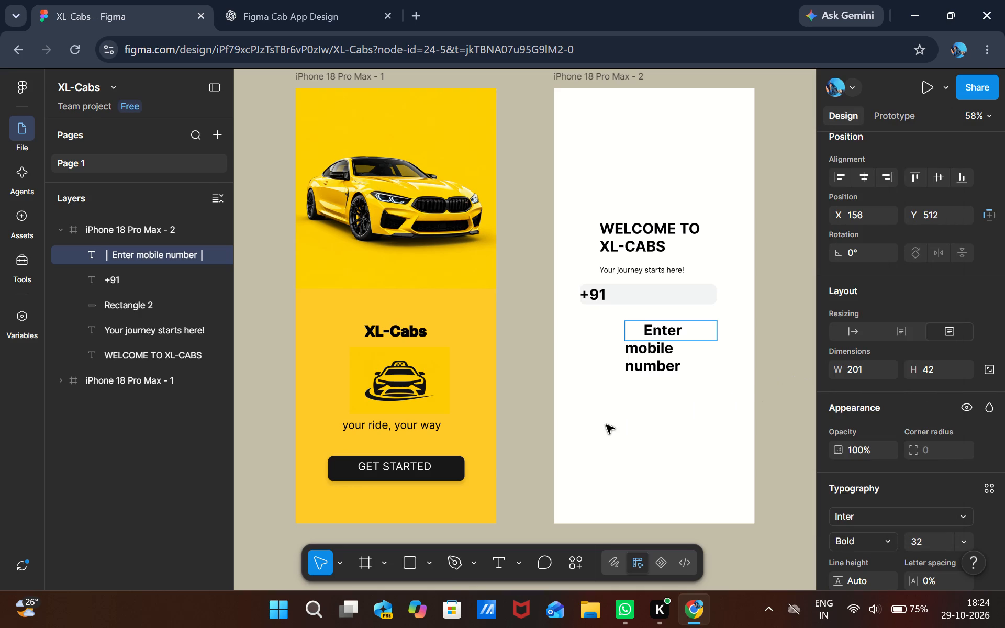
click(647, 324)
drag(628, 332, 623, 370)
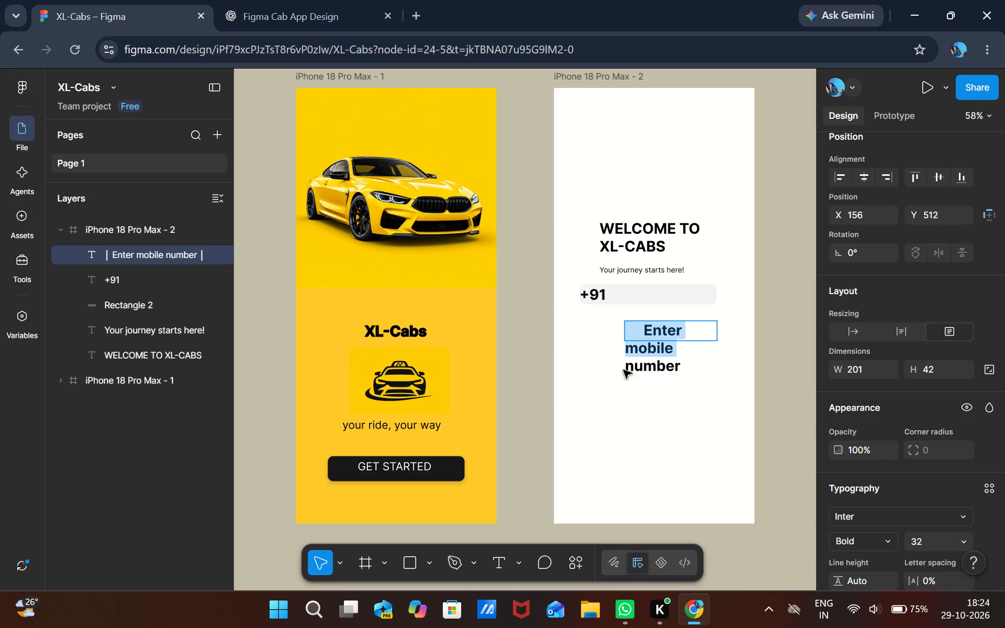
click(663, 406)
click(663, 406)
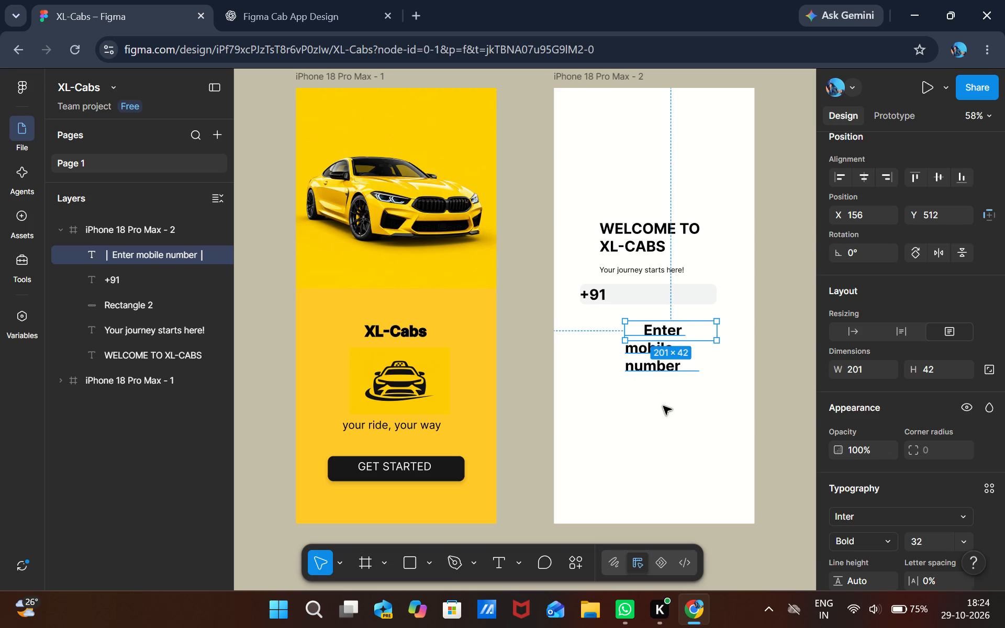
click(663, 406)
Set the "Enter mobile number" text's font size to 20 and its weight to Medium.
click(652, 327)
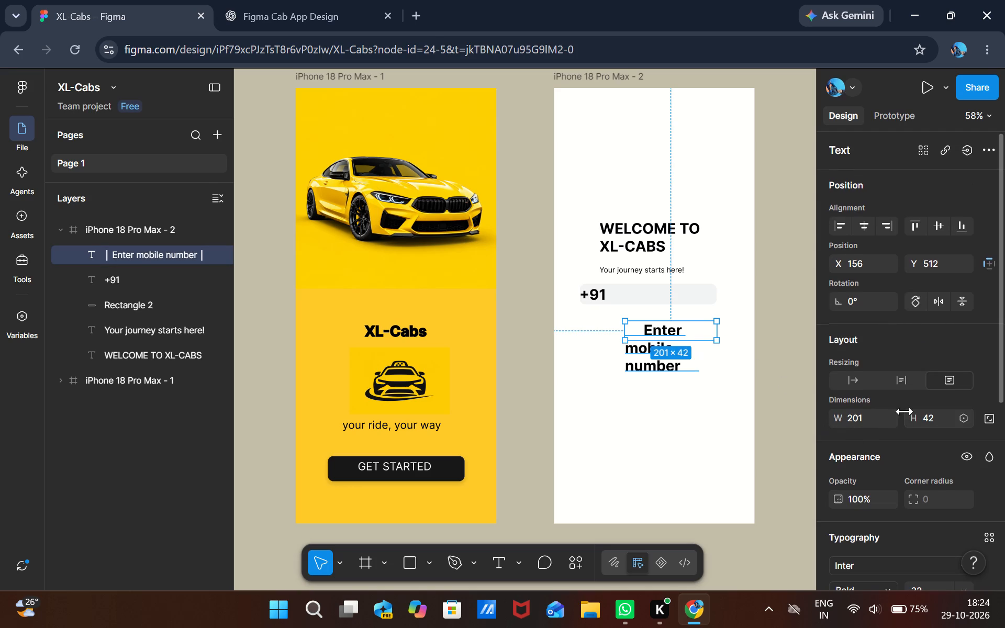
scroll(885, 463, down, 2)
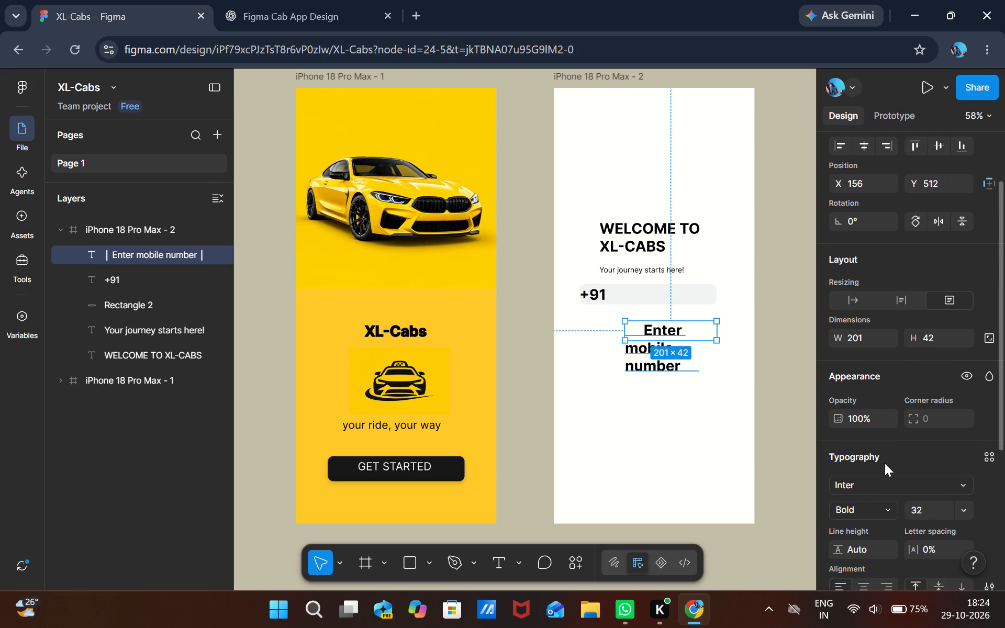
click(972, 514)
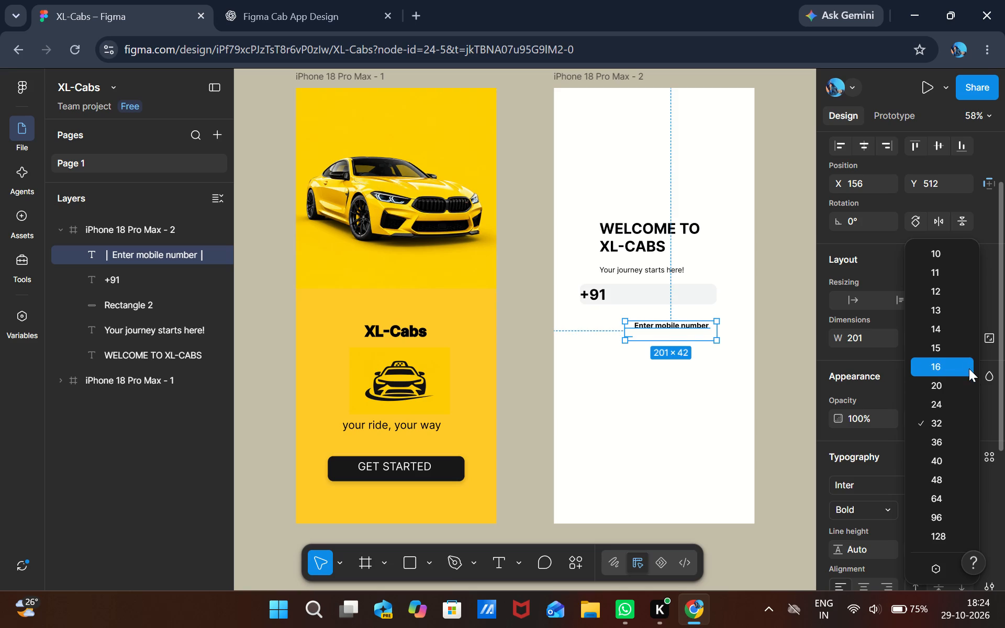
click(965, 378)
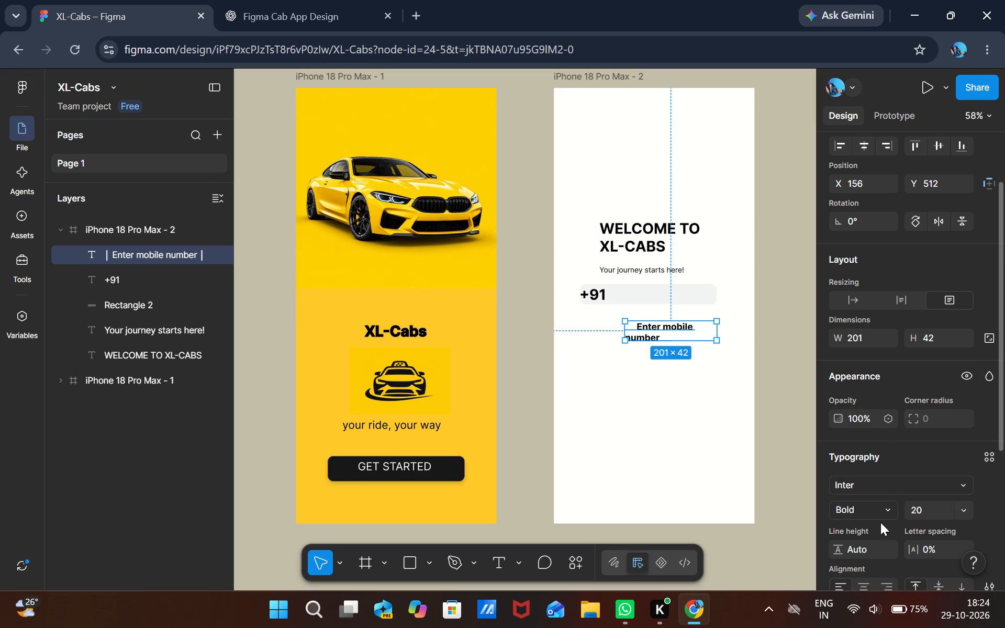
click(889, 500)
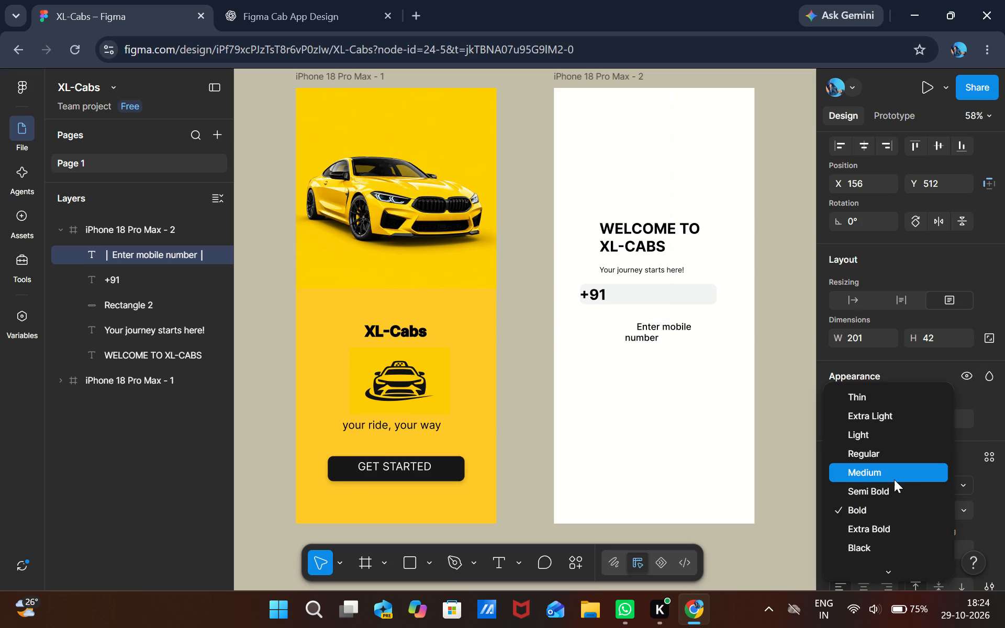
click(894, 479)
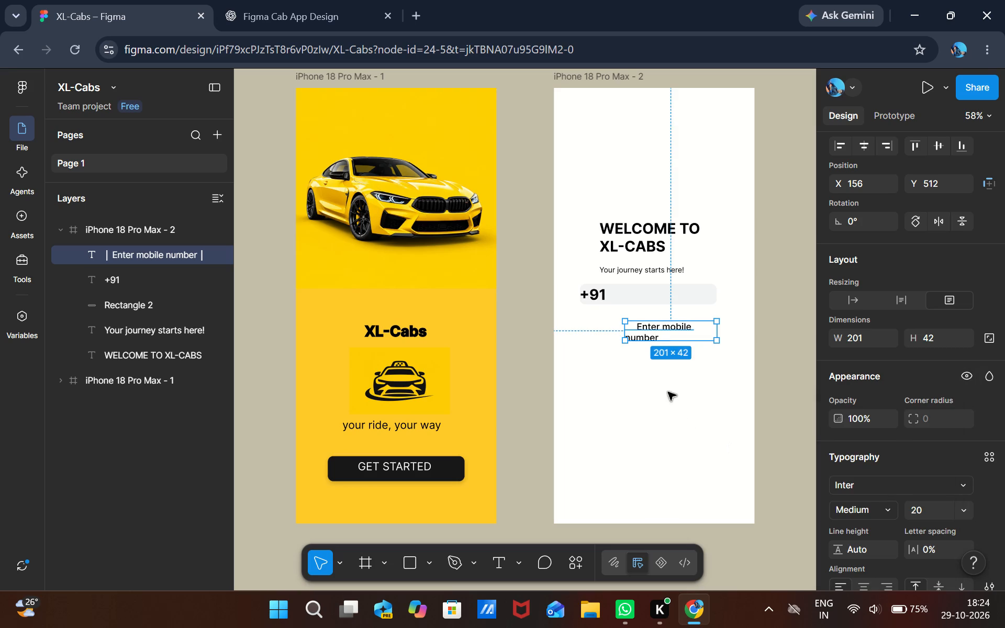
Widen the placeholder text box to about 242 and place it over the mobile number rectangle beside +91, at about X 100, Y 446.
click(634, 332)
drag(621, 330, 608, 330)
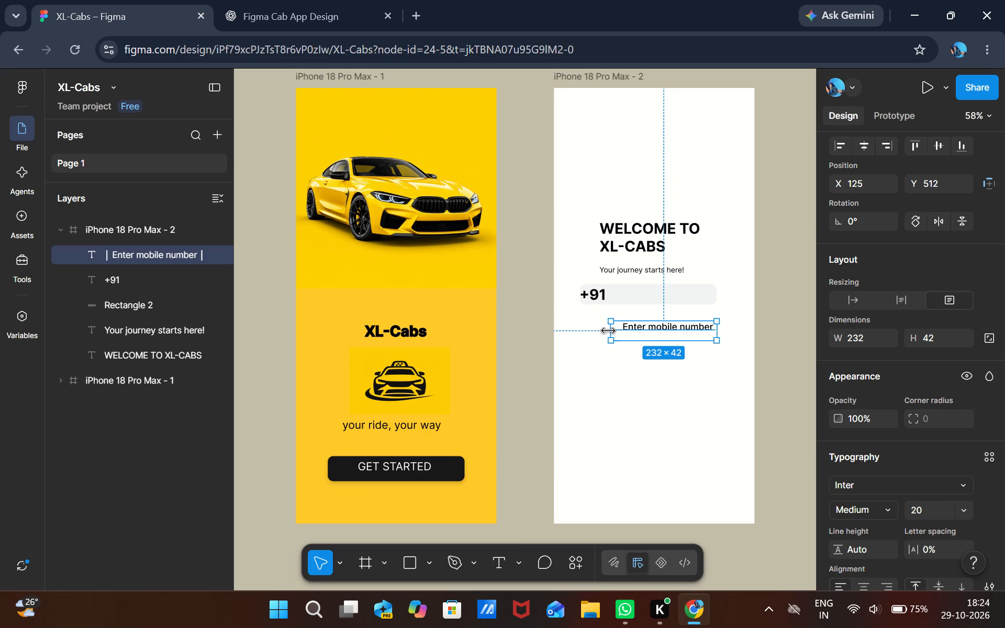
drag(608, 330, 608, 330)
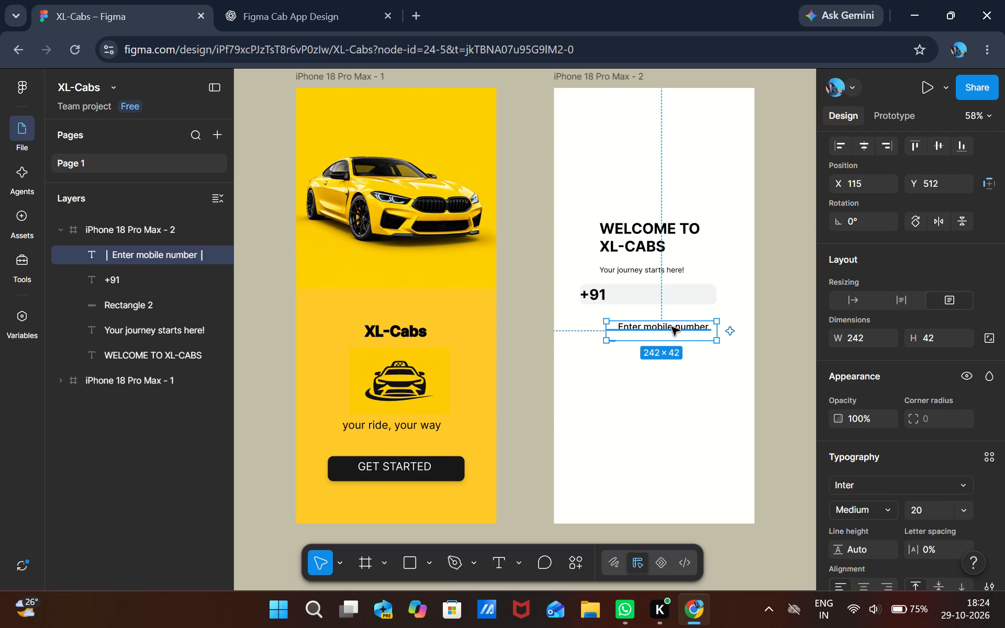
drag(665, 334, 660, 321)
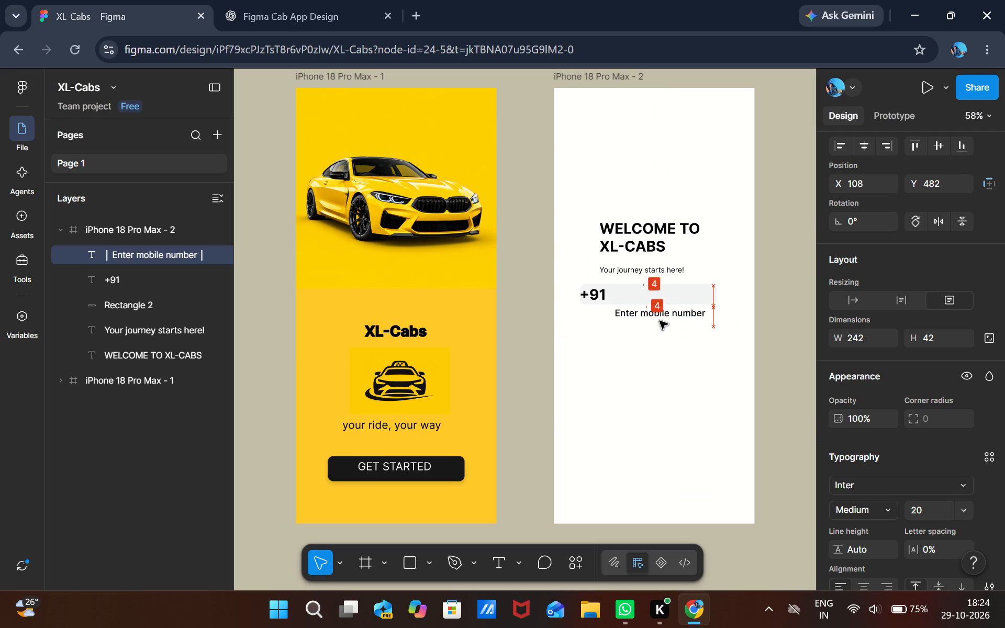
drag(660, 321, 657, 299)
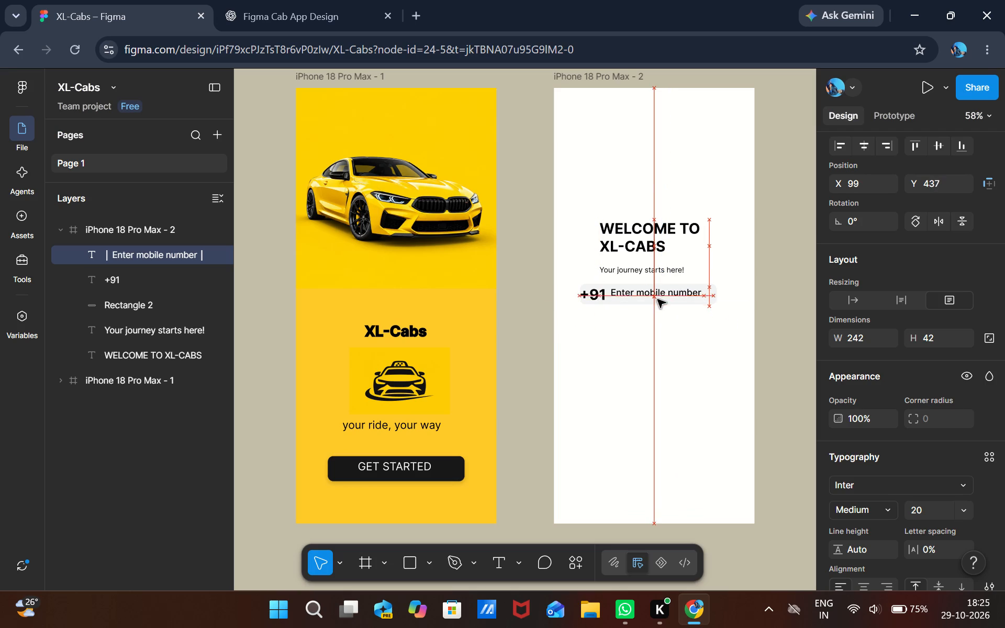
drag(657, 299, 658, 300)
drag(658, 300, 658, 304)
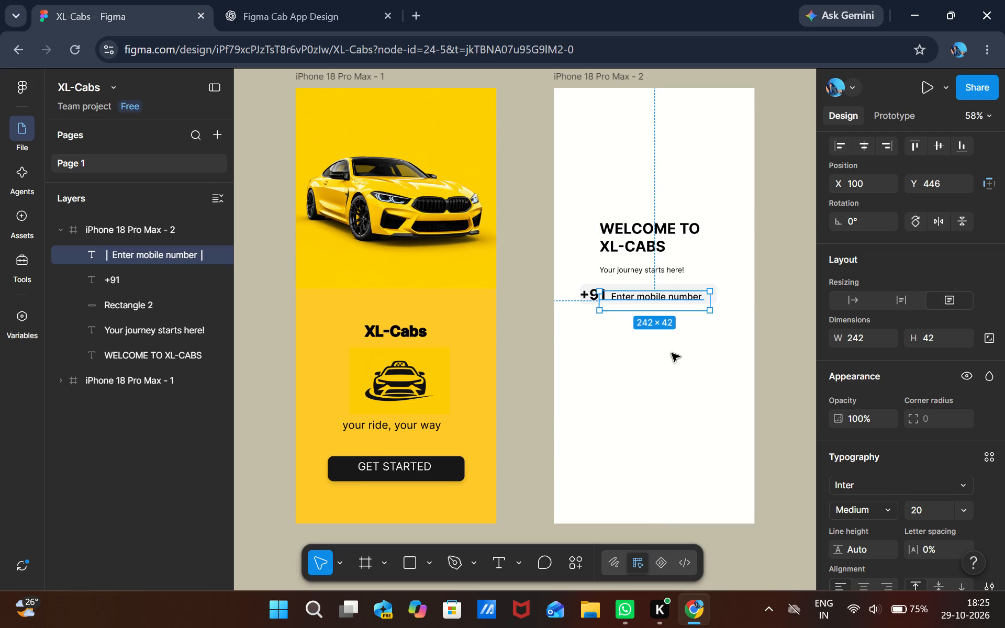
click(881, 509)
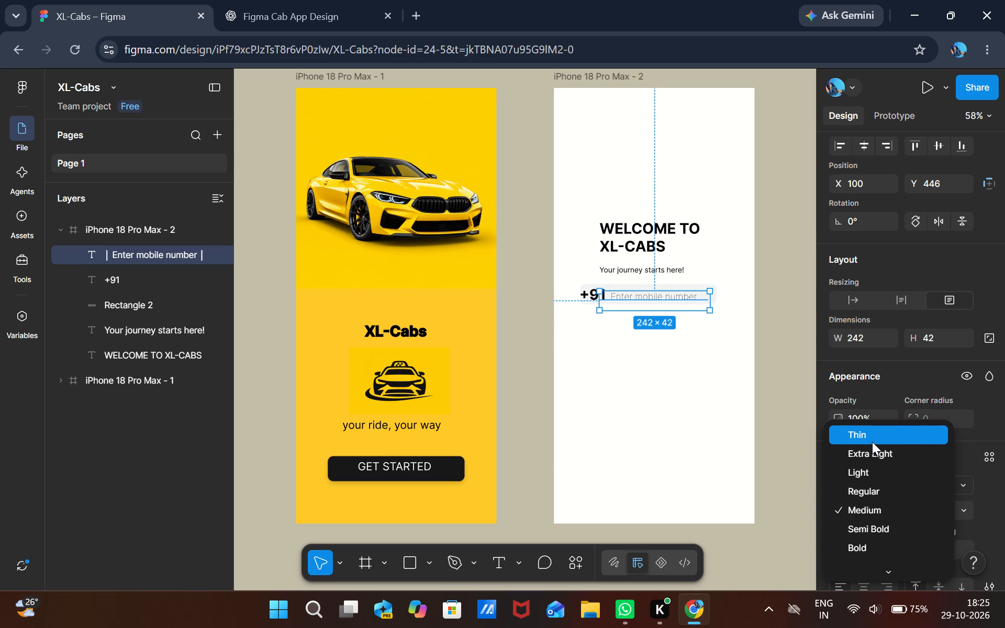
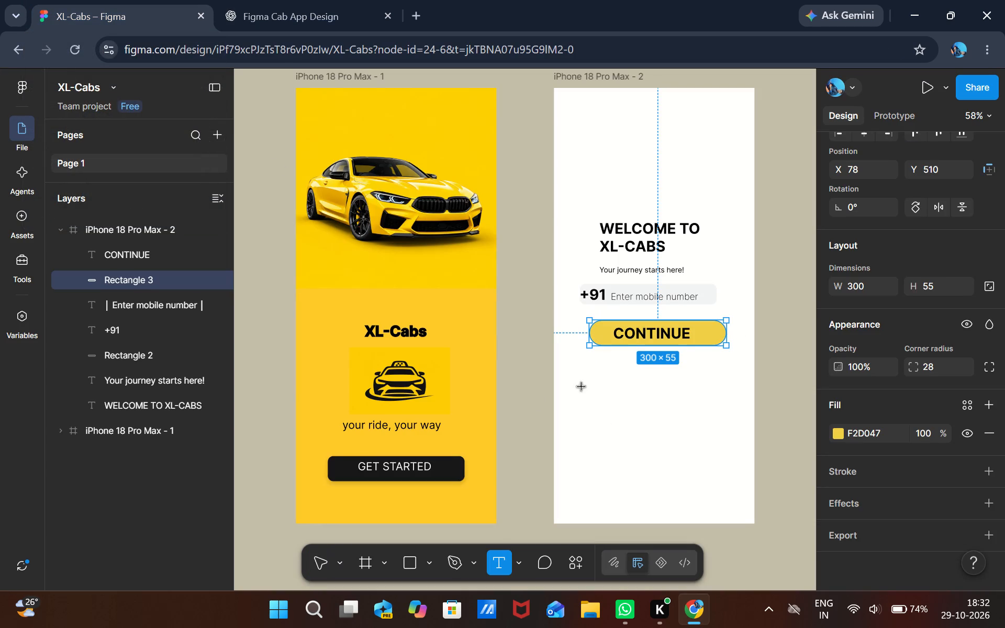
drag(578, 374, 617, 401)
drag(617, 401, 736, 393)
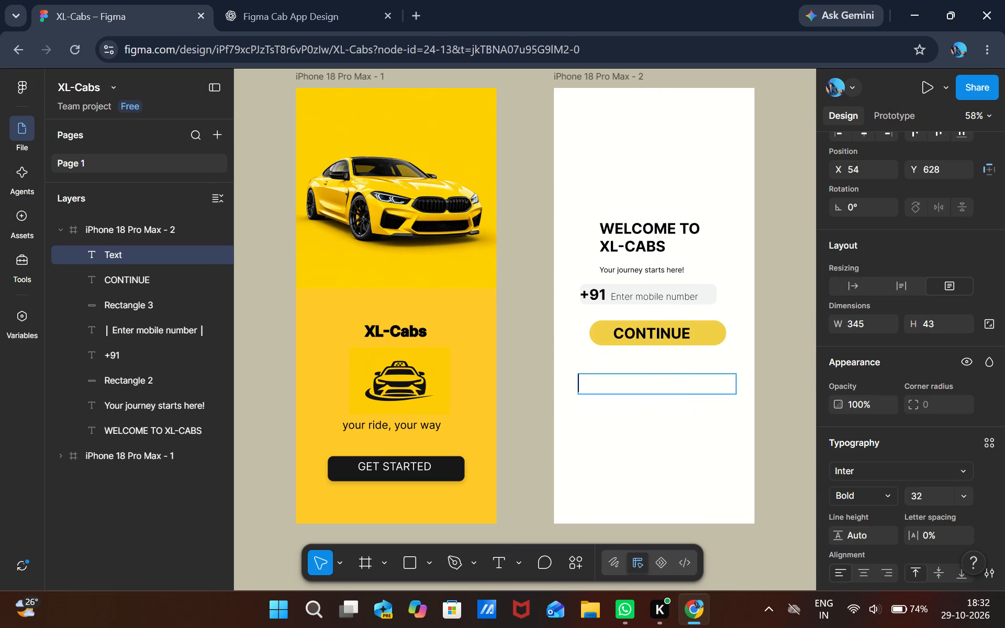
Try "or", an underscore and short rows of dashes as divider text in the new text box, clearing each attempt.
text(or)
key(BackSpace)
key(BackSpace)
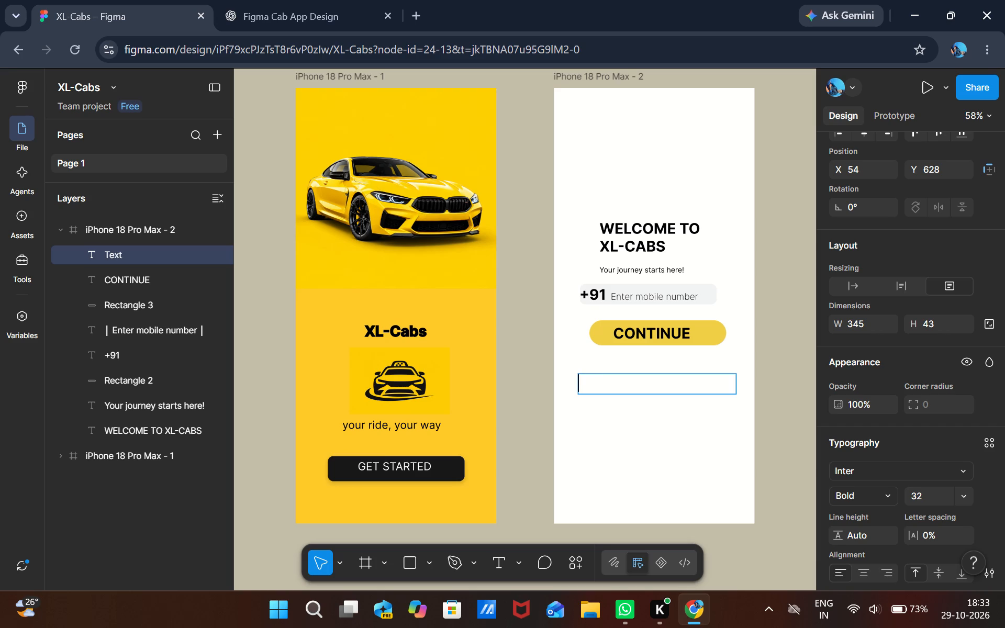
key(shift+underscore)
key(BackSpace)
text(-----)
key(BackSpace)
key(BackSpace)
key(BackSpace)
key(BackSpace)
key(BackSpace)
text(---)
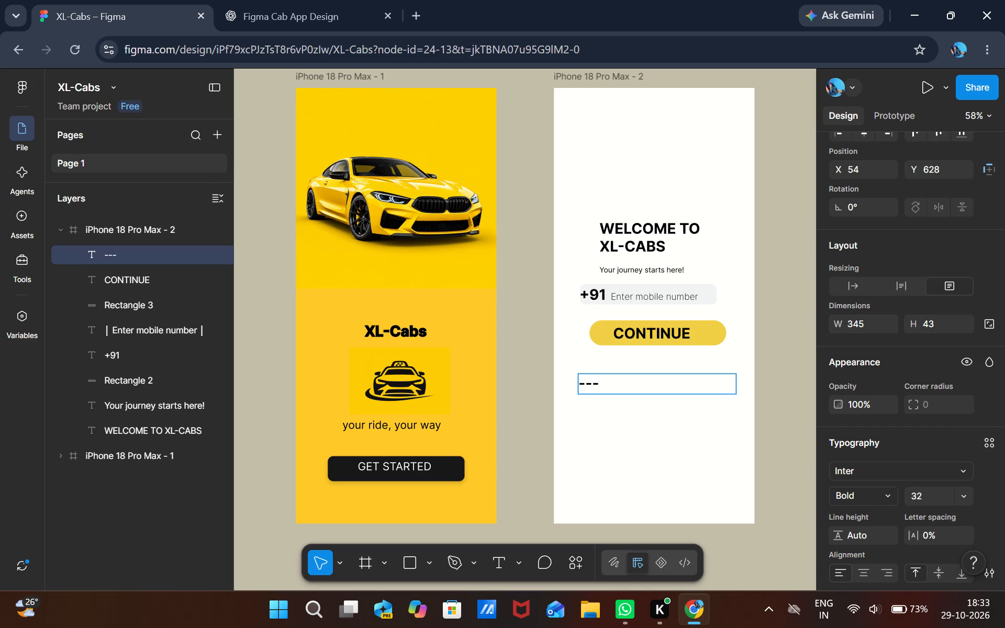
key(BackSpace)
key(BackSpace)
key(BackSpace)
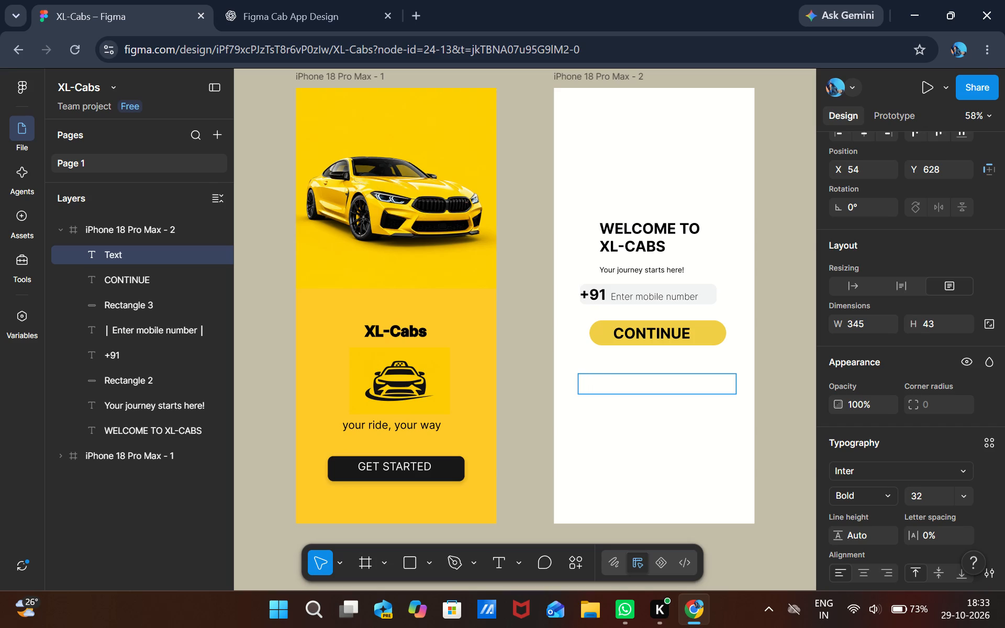
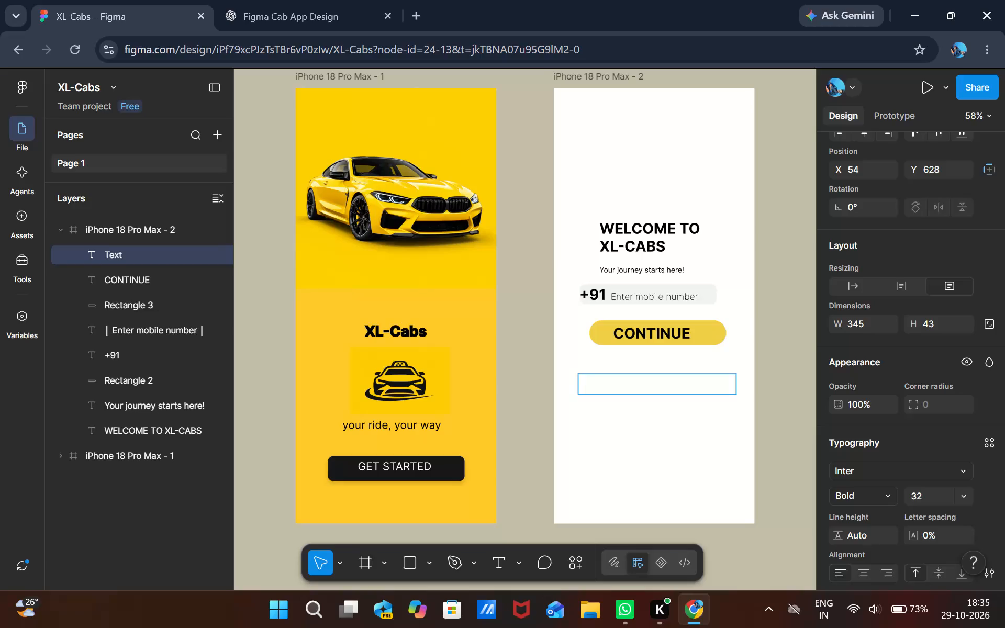
Enter "*****or*****" as the divider text in the empty text box below the CONTINUE button.
text(*****)
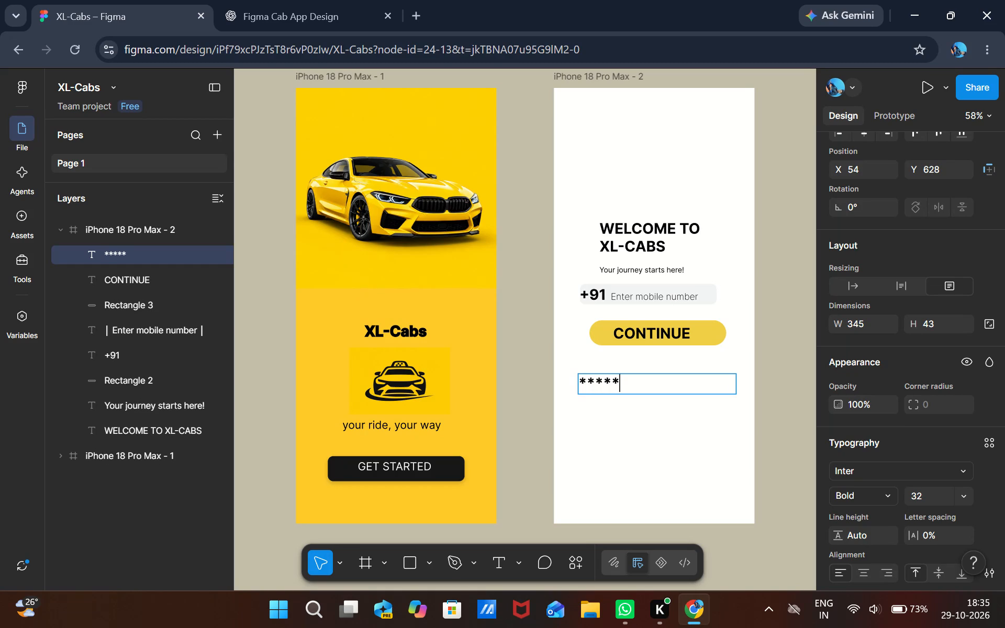
text(or)
text(*****)
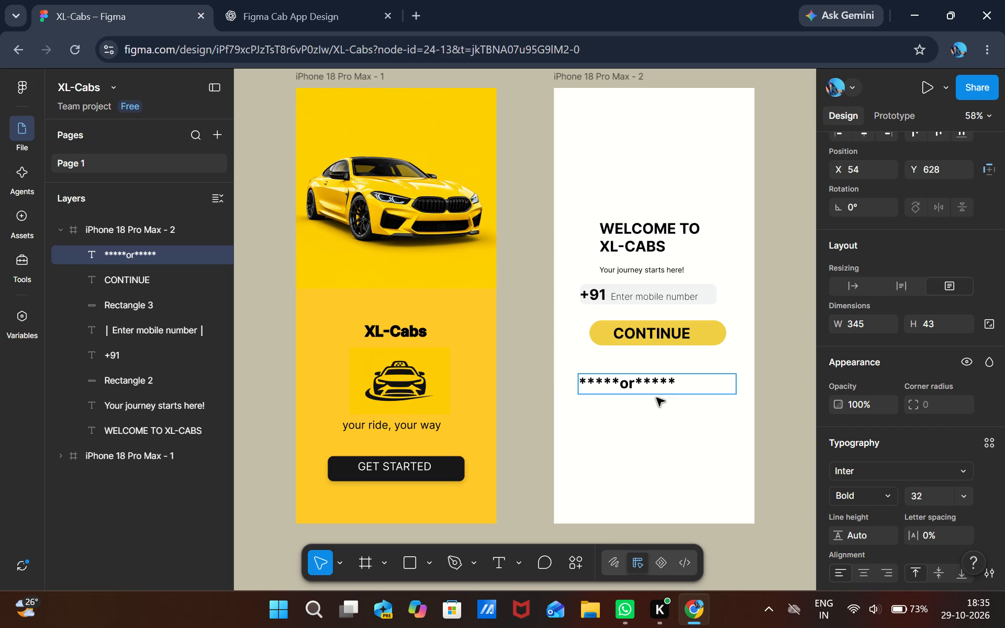
Move the divider text up beneath CONTINUE to about X 121, Y 596, and narrow its box to about 236 × 43.
drag(656, 398, 677, 378)
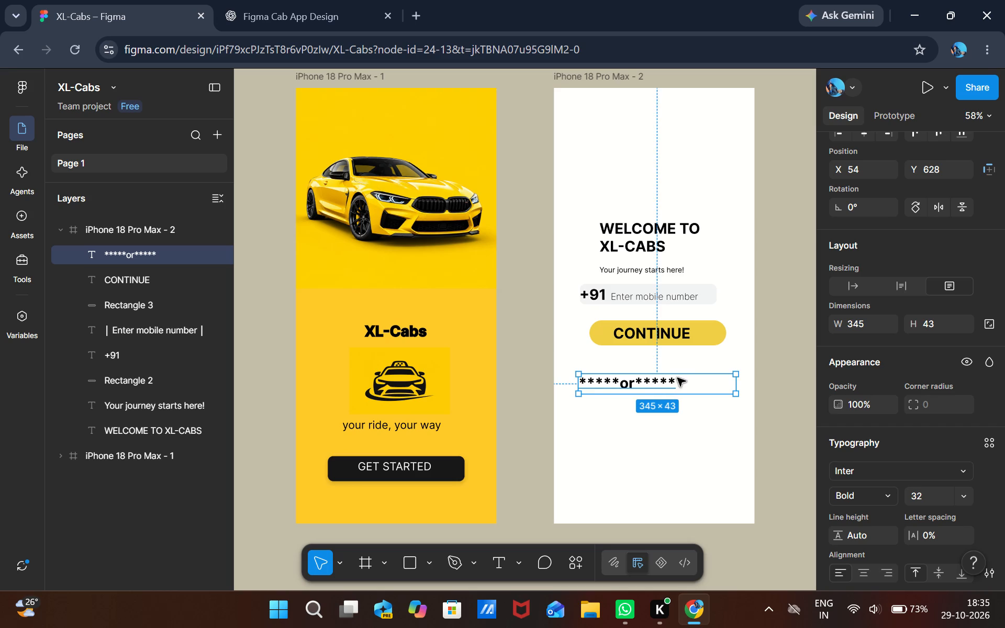
drag(677, 378, 677, 379)
drag(677, 379, 699, 363)
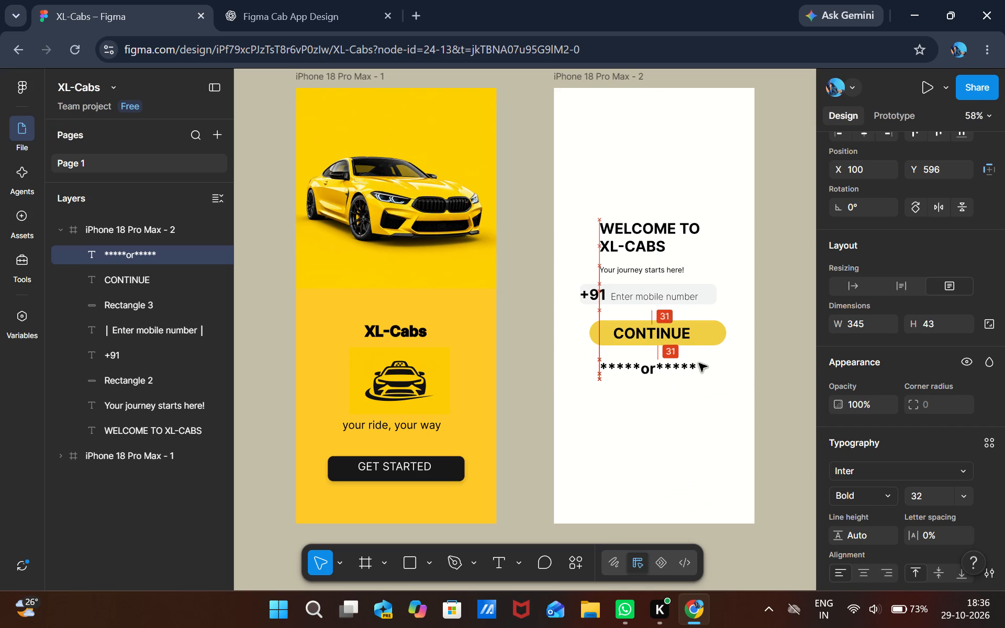
drag(699, 363, 708, 364)
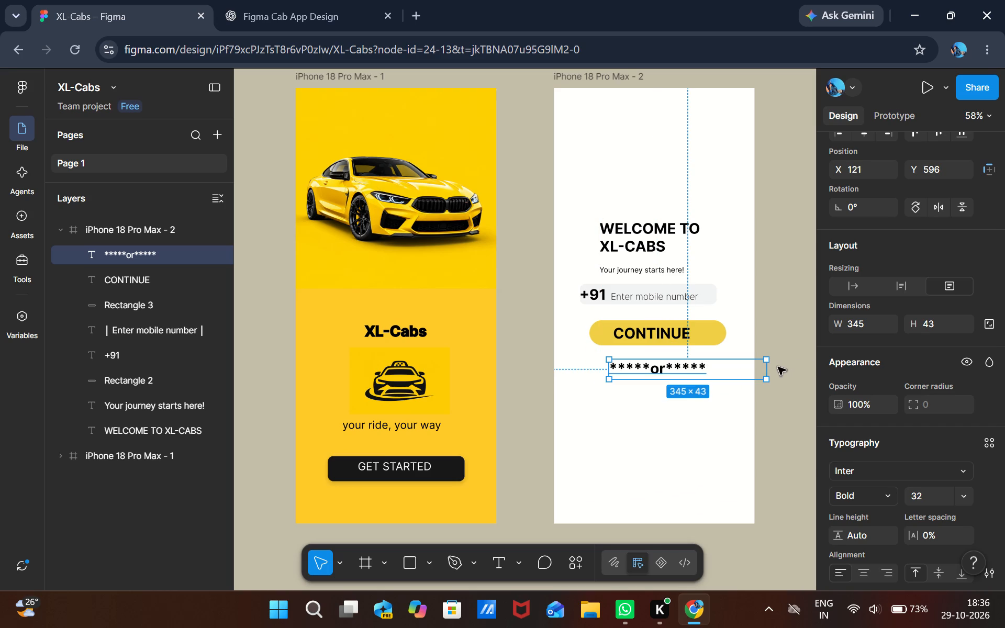
drag(769, 370, 731, 370)
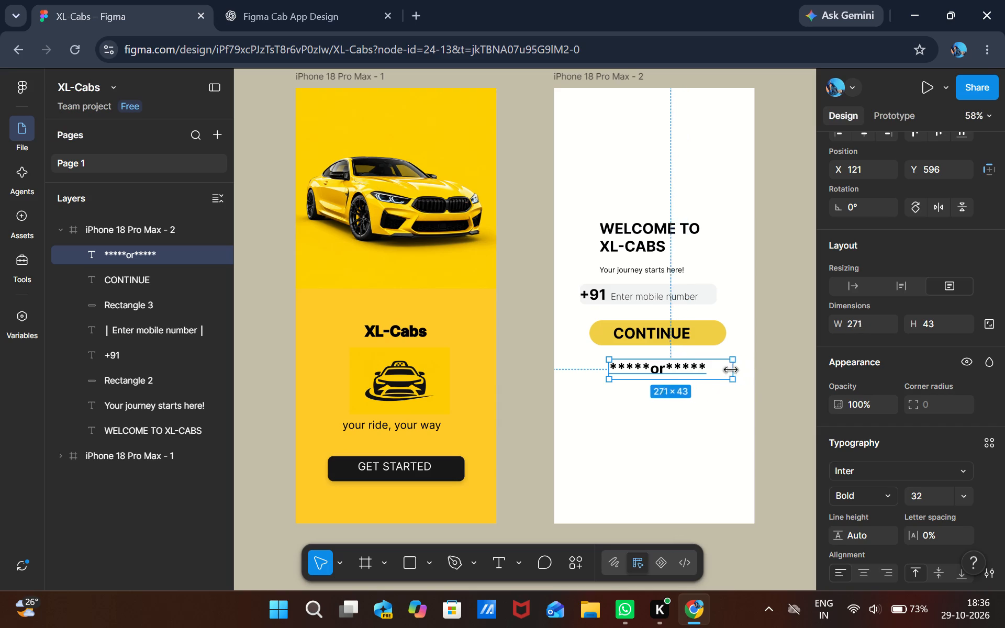
drag(731, 370, 720, 372)
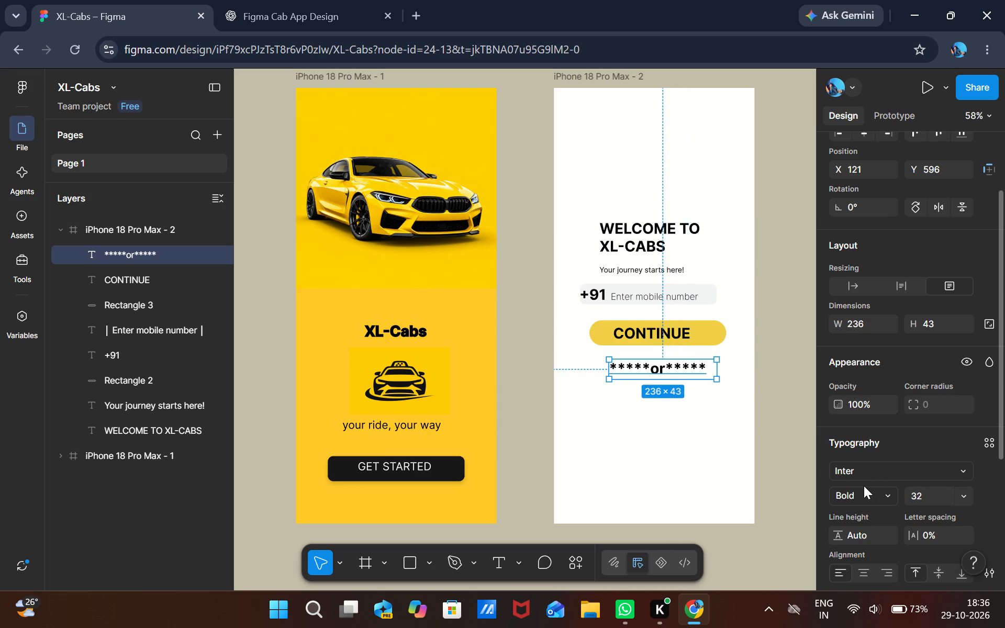
Set the divider text's font weight to Thin and deselect it.
click(891, 494)
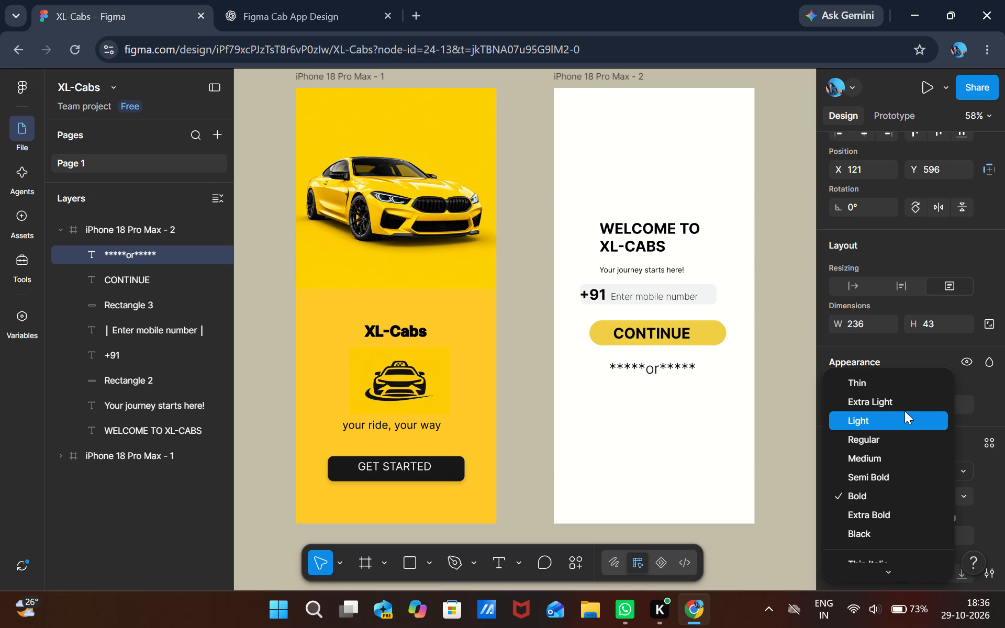
click(898, 383)
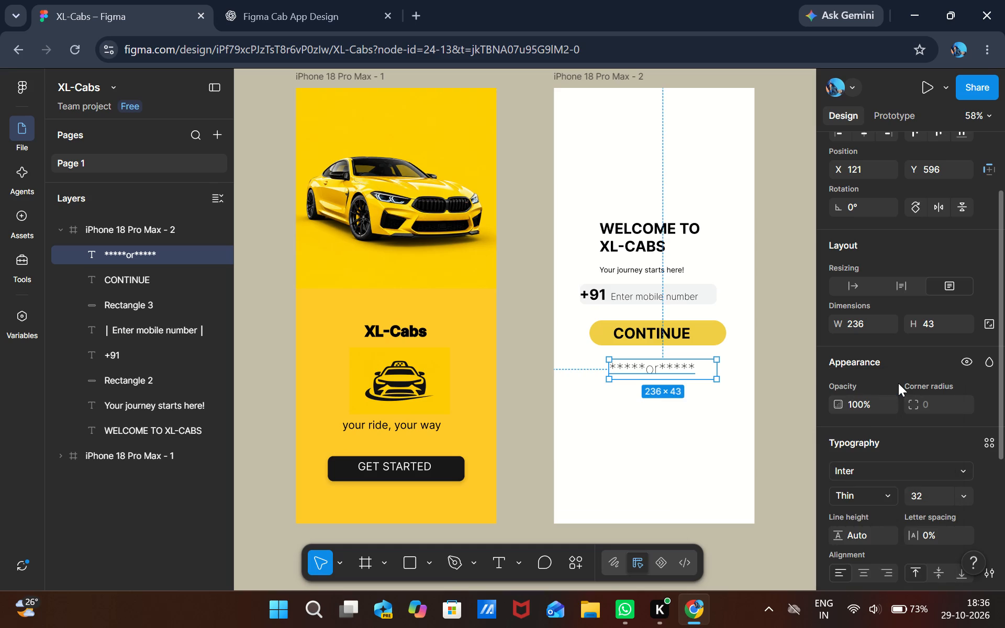
click(657, 411)
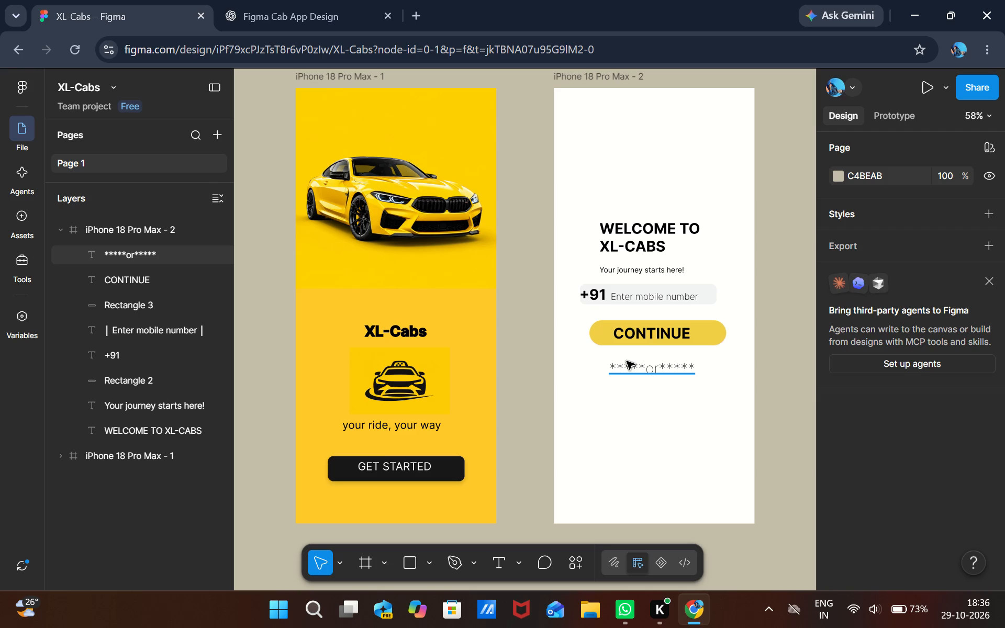
Draw a rectangle about 246 × 57 below the divider text on iPhone 18 Pro Max - 2 for the Google button.
key(r)
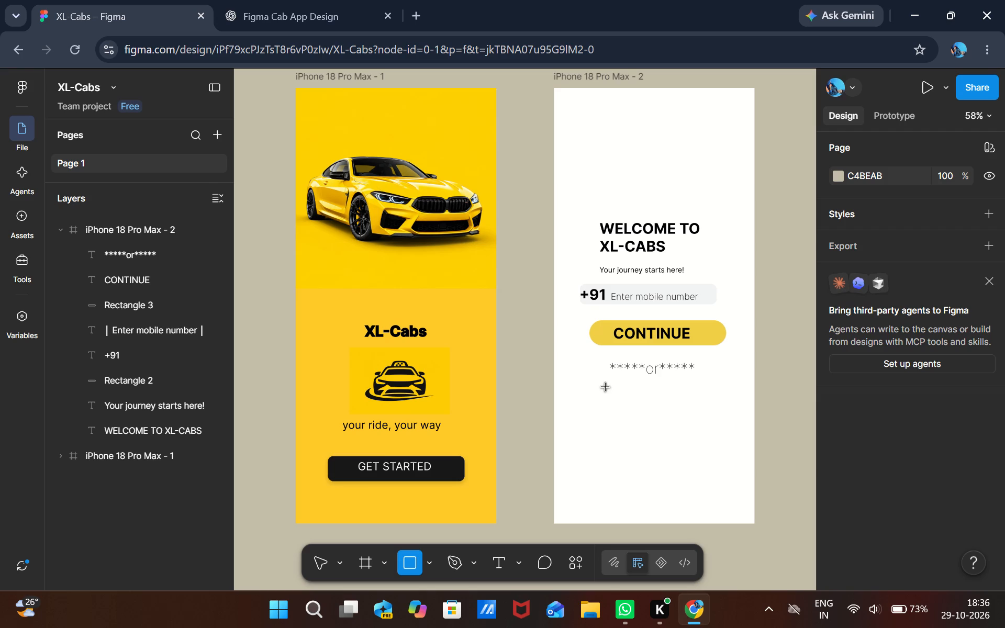
drag(605, 388, 727, 421)
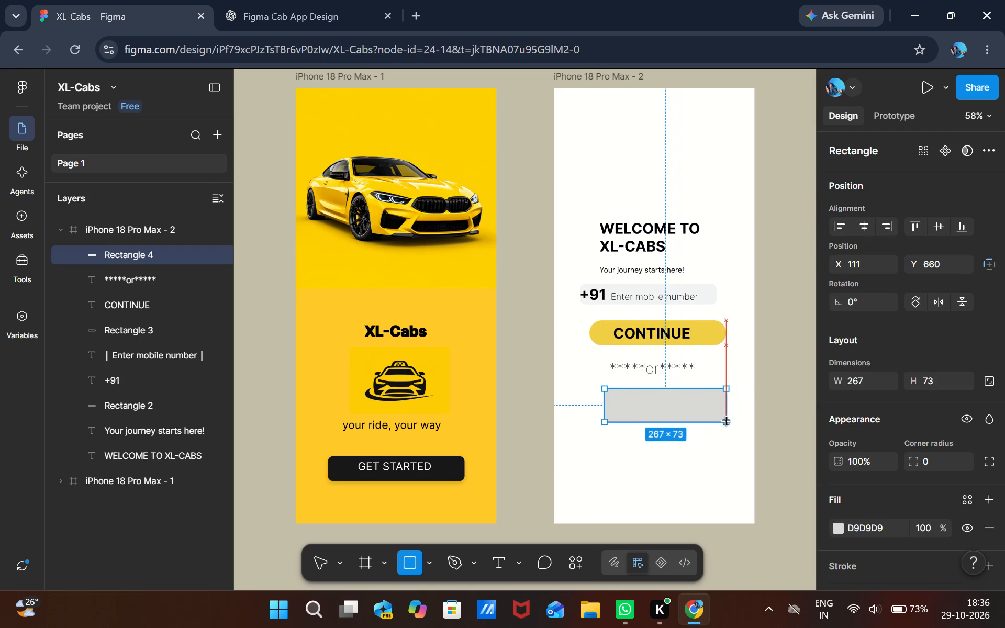
drag(727, 421, 717, 414)
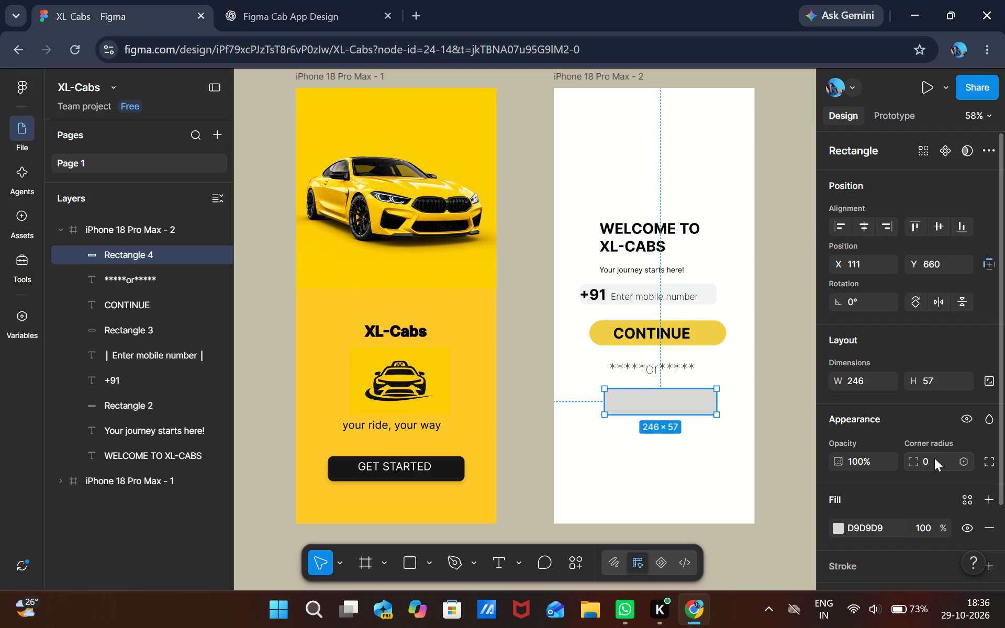
Give the new rectangle a corner radius of 28 and make it 300 wide at X 78, in line with the CONTINUE button.
click(931, 461)
text(28)
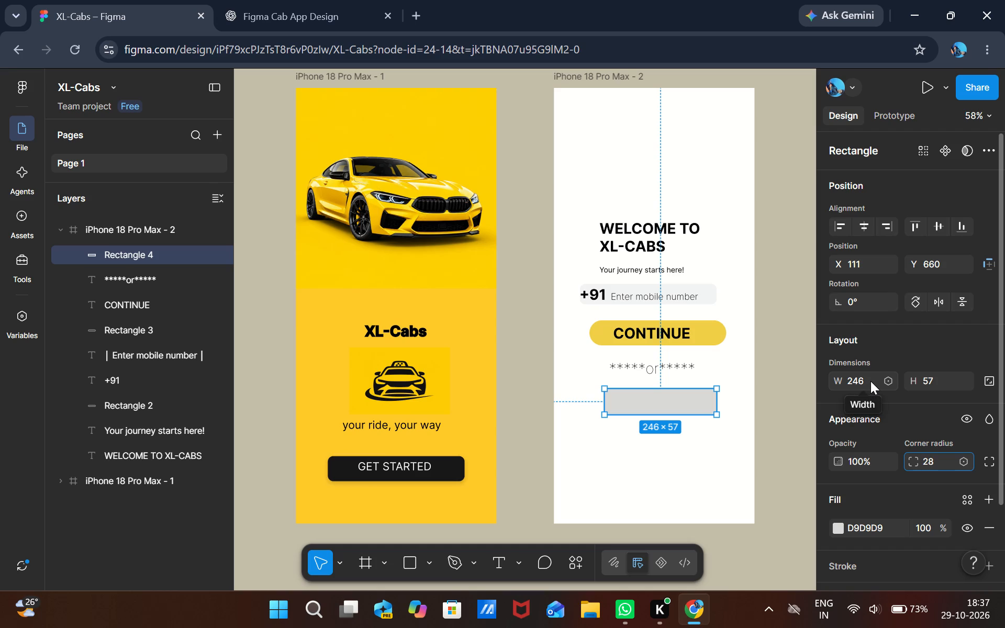
click(849, 378)
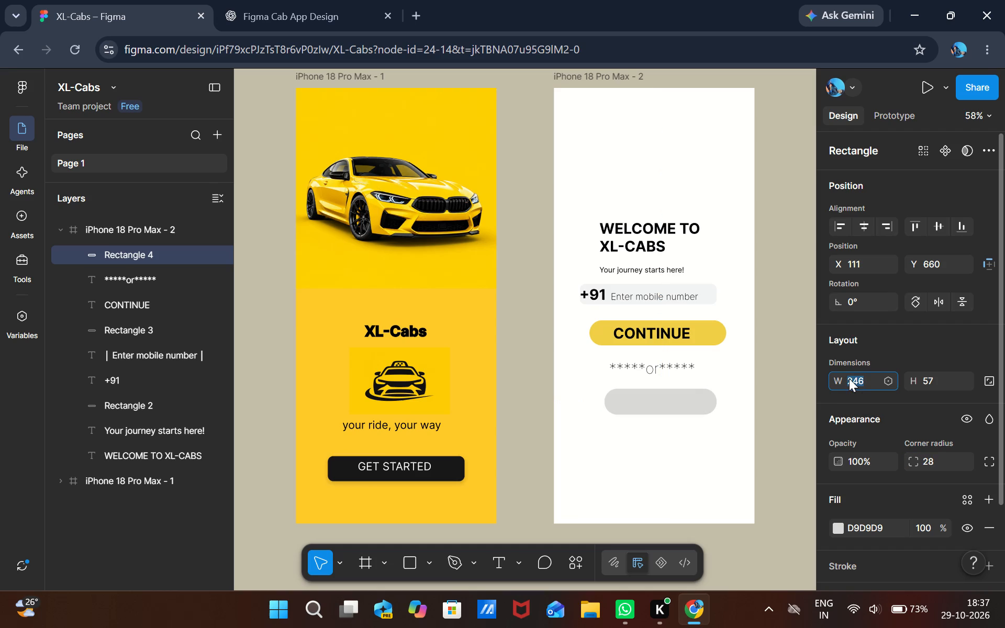
text(300)
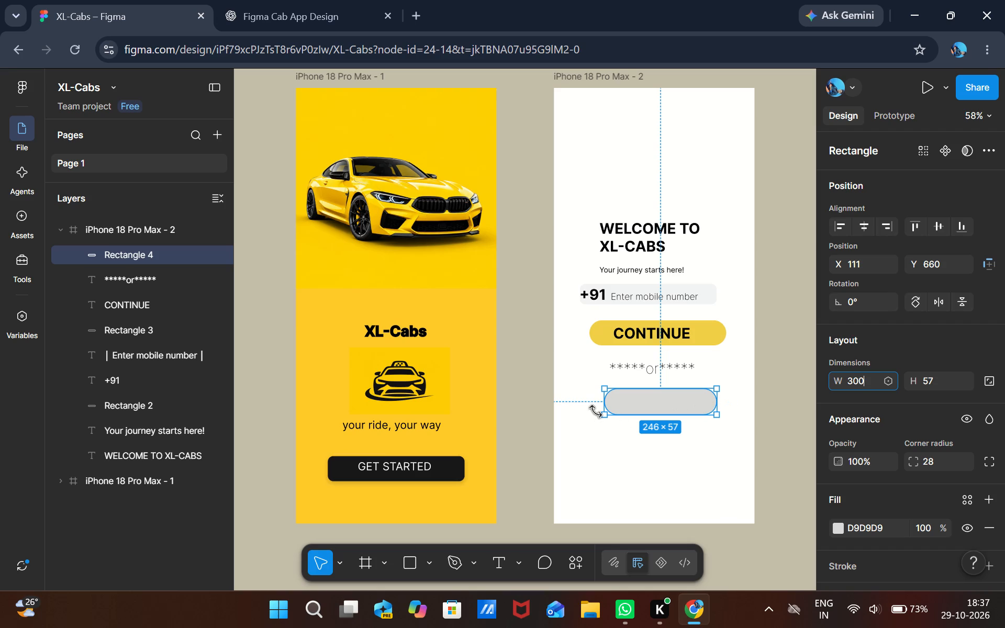
drag(600, 400, 589, 398)
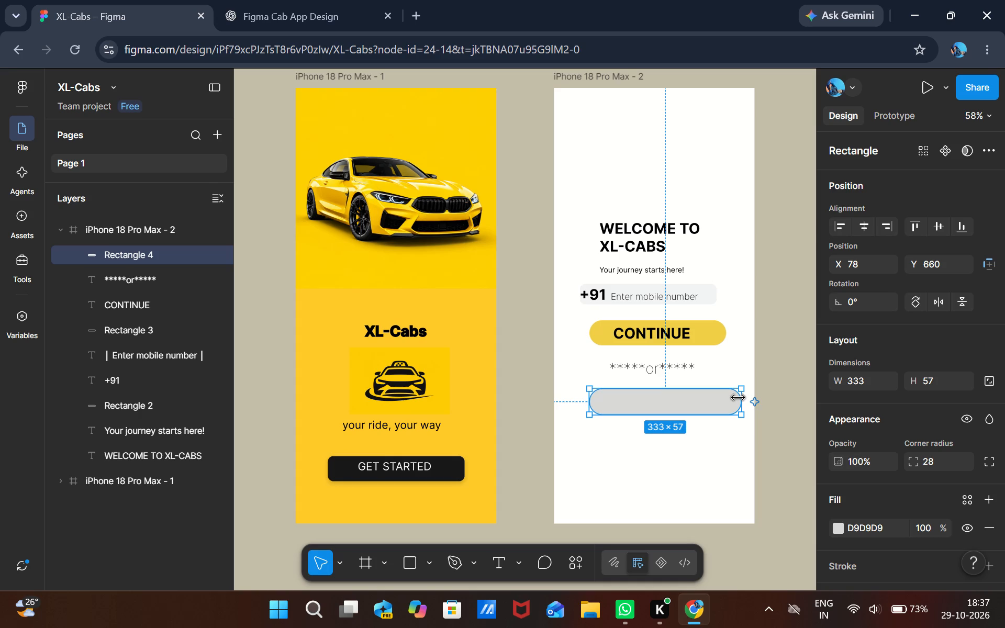
drag(738, 398, 723, 399)
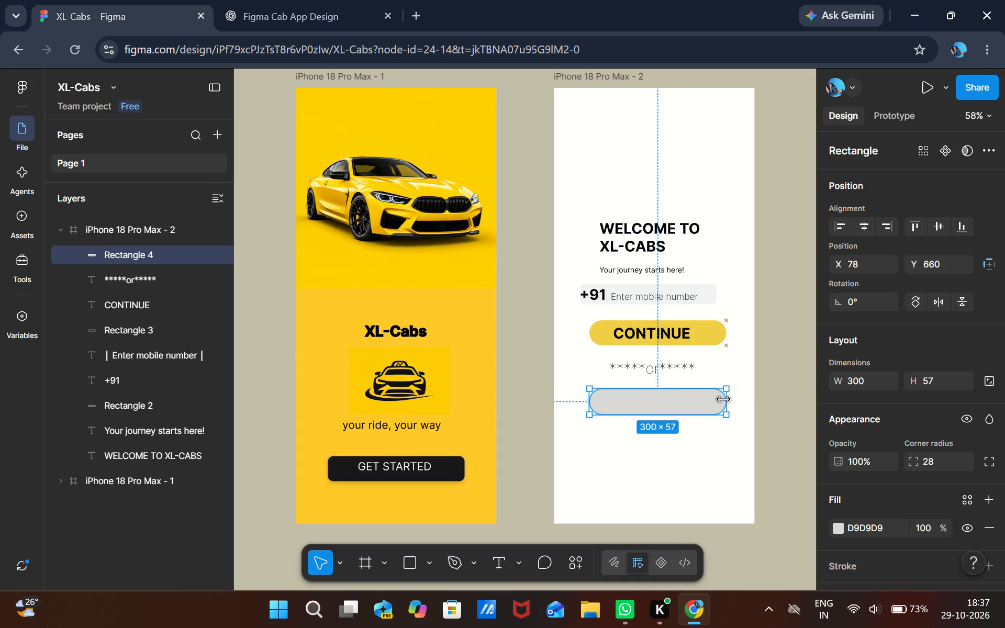
drag(723, 399, 728, 398)
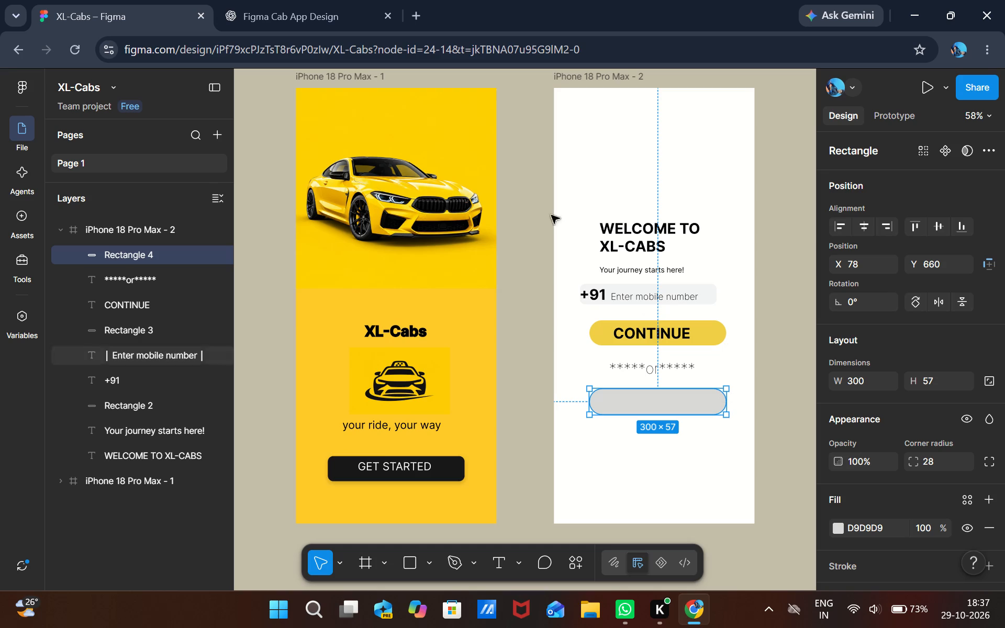
Check the Google button in ChatGPT's reference, return to Figma, search all asset libraries for "goo" and "google logi", and clear the search.
click(319, 0)
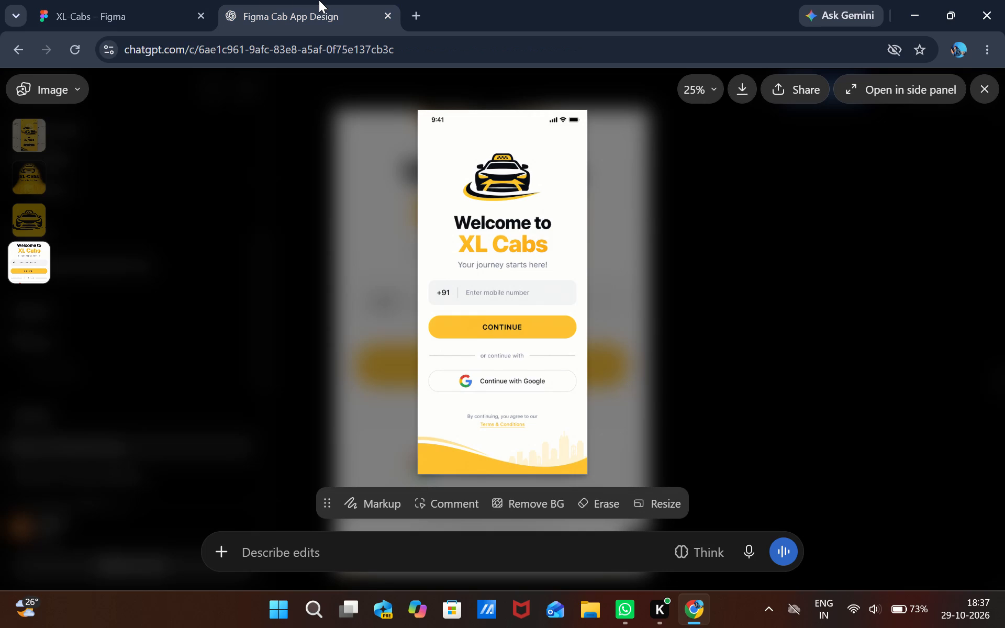
click(154, 1)
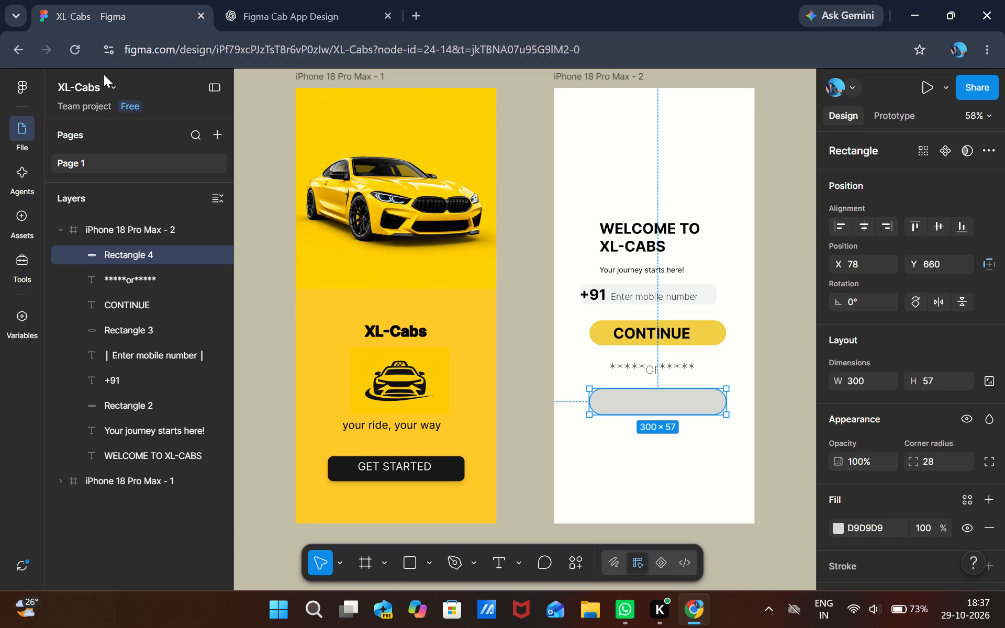
click(24, 175)
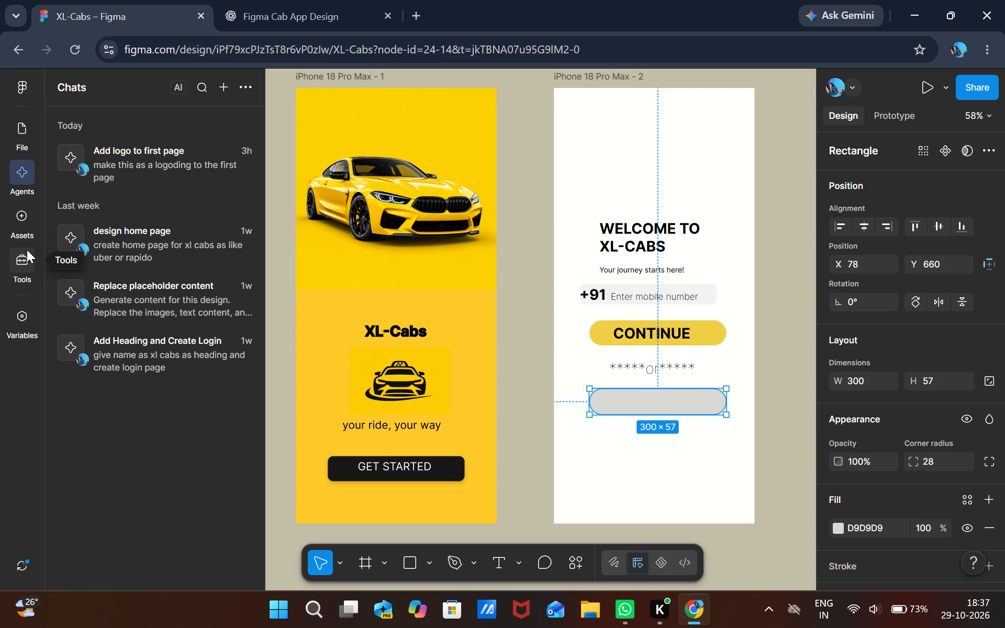
click(27, 225)
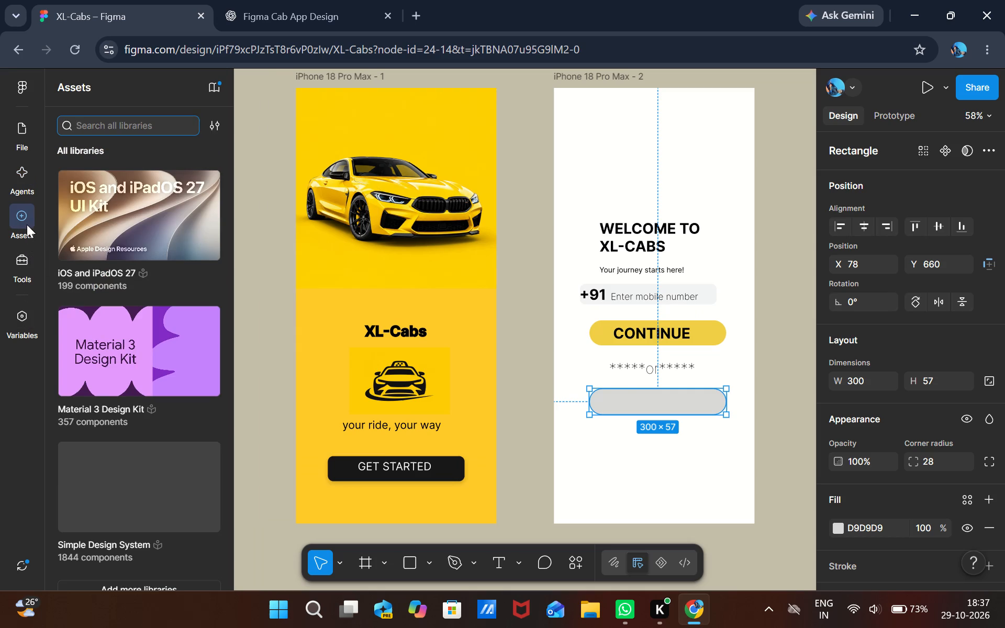
click(106, 127)
text(goo)
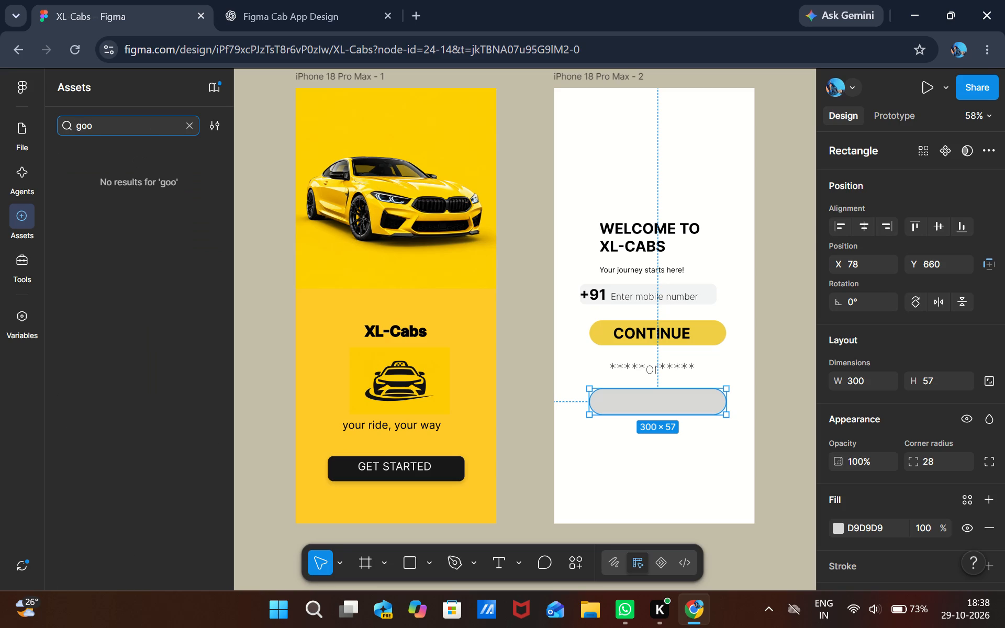
key(BackSpace)
key(BackSpace)
key(BackSpace)
key(BackSpace)
key(BackSpace)
key(BackSpace)
key(BackSpace)
key(BackSpace)
key(BackSpace)
key(BackSpace)
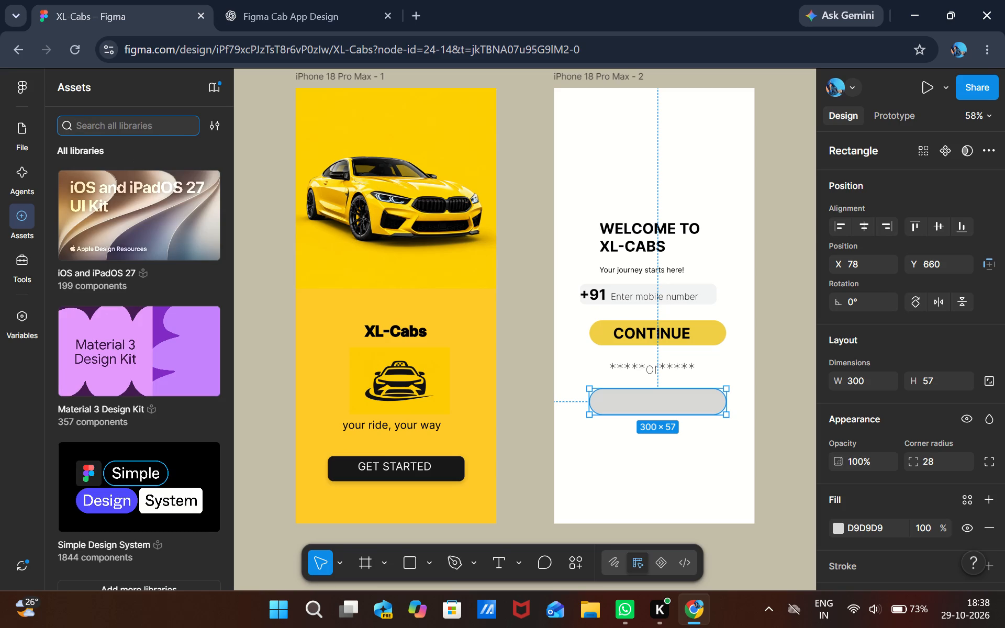
text(goo)
key(h)
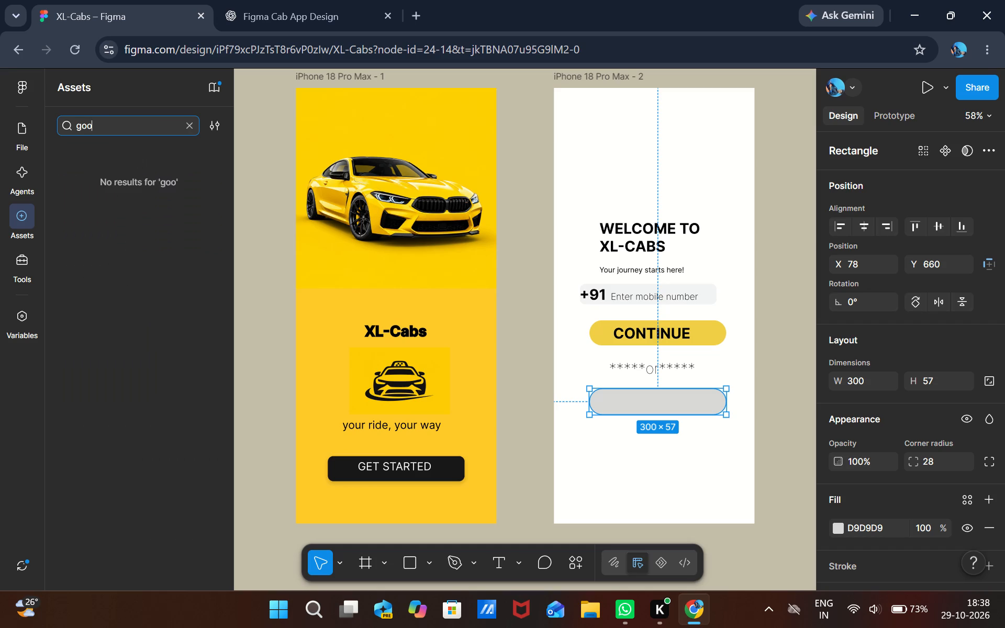
key(BackSpace)
text(gle)
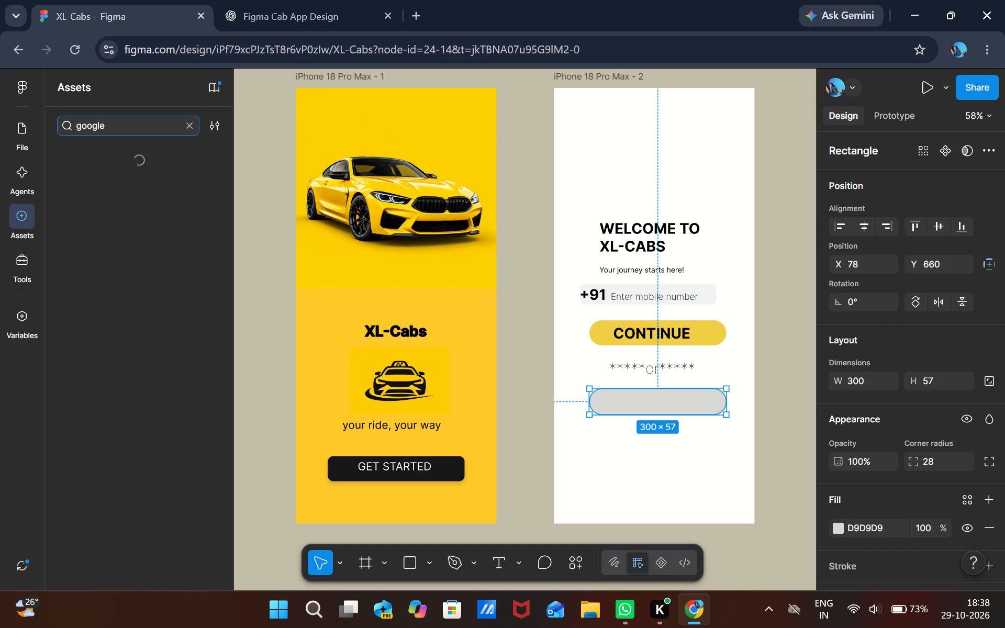
key(space)
text(lo)
text(gi)
key(BackSpace)
key(BackSpace)
key(BackSpace)
key(BackSpace)
key(BackSpace)
key(BackSpace)
key(BackSpace)
key(BackSpace)
key(BackSpace)
key(BackSpace)
key(BackSpace)
key(BackSpace)
key(BackSpace)
key(BackSpace)
key(BackSpace)
key(BackSpace)
key(BackSpace)
key(BackSpace)
key(BackSpace)
key(BackSpace)
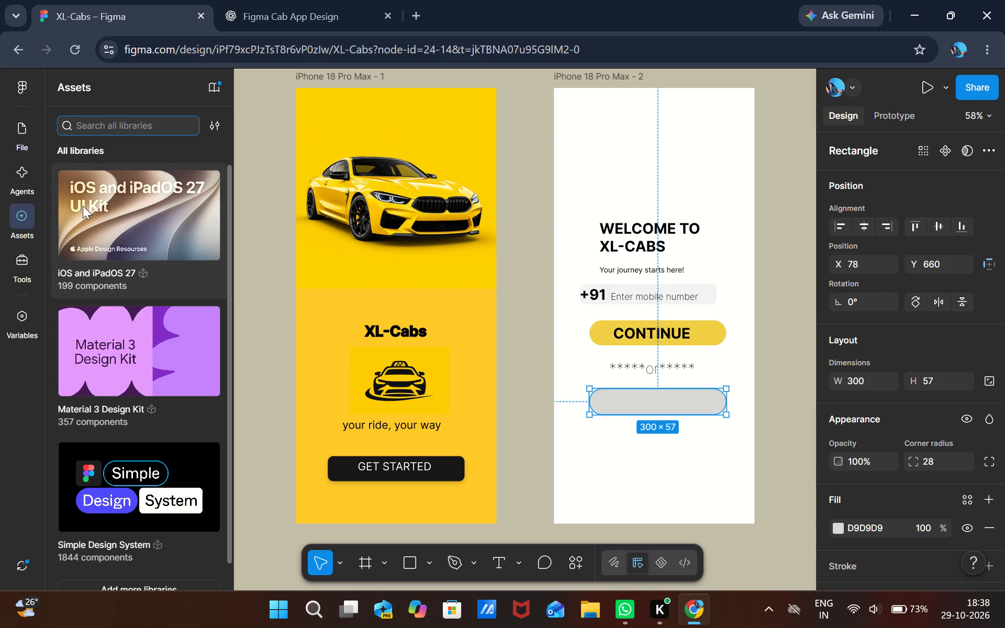
Open the Simple Design System library in Assets, search it for "google", and clear the search.
scroll(83, 206, down, 3)
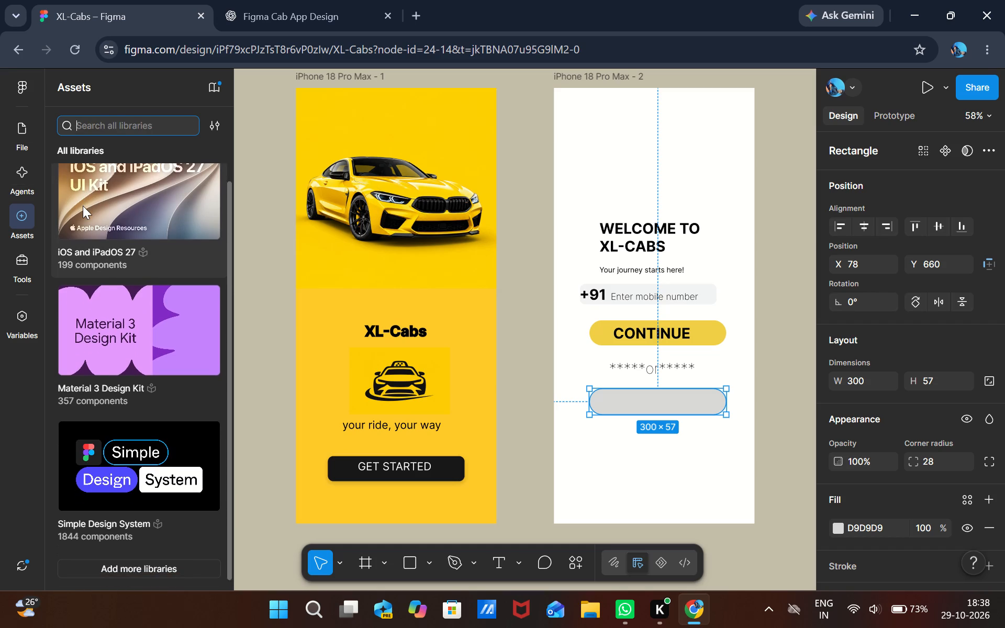
click(118, 470)
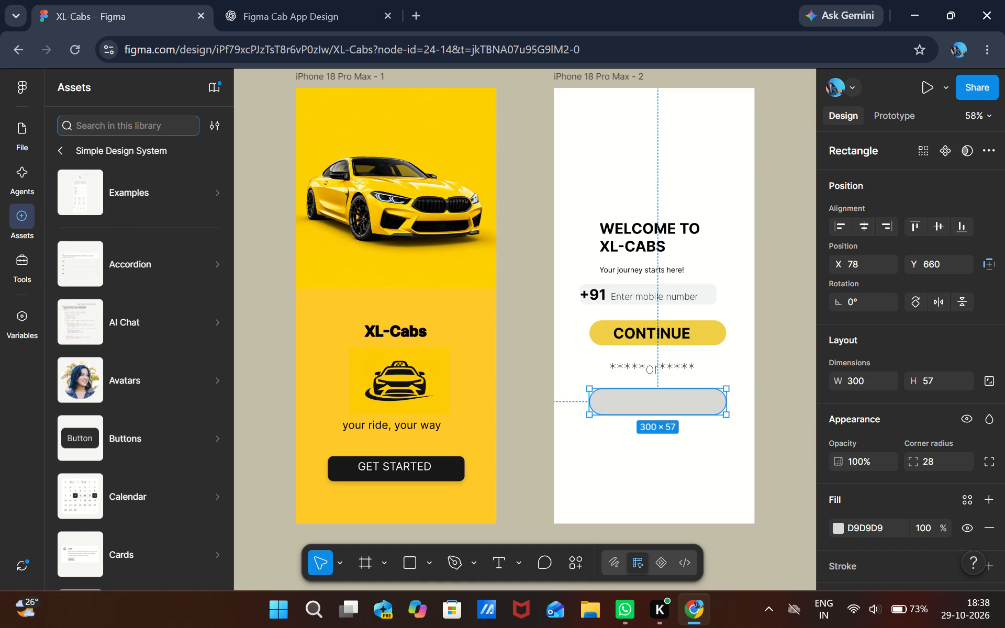
text(goio)
key(BackSpace)
key(BackSpace)
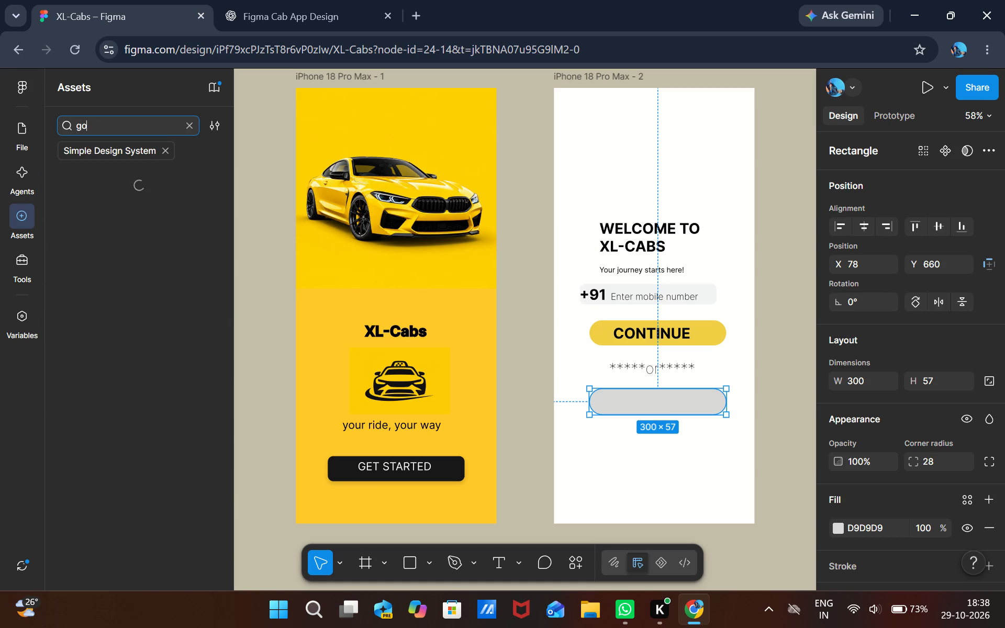
key(o)
text(gle)
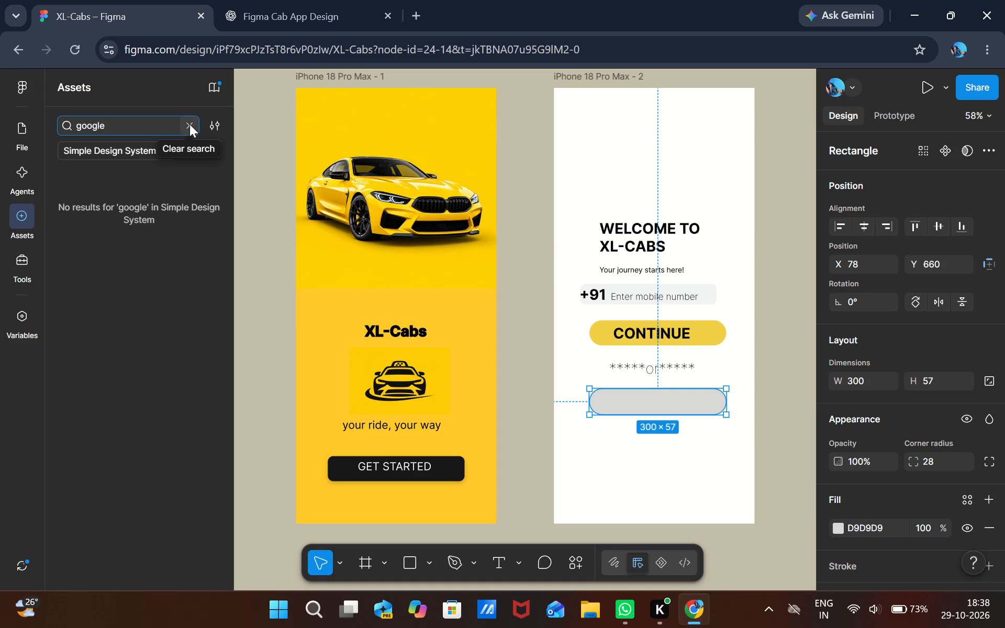
key(BackSpace)
key(BackSpace)
key(BackSpace)
key(BackSpace)
key(BackSpace)
key(BackSpace)
key(BackSpace)
key(BackSpace)
key(BackSpace)
key(BackSpace)
key(BackSpace)
key(BackSpace)
key(BackSpace)
key(BackSpace)
key(BackSpace)
key(BackSpace)
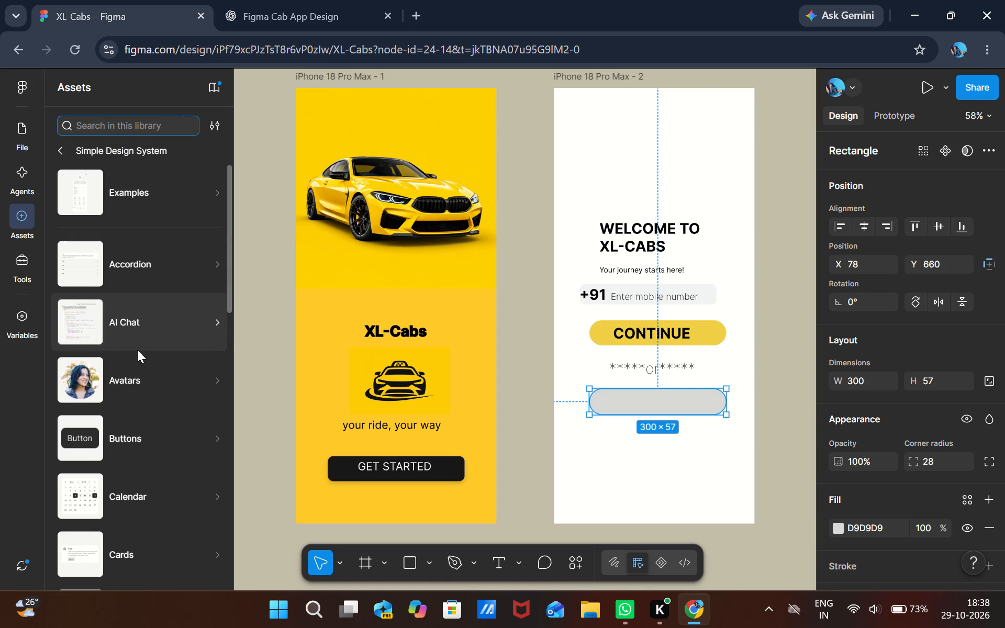
Look through the Simple Design System's component categories for one that could hold a Google logo.
scroll(137, 350, down, 2)
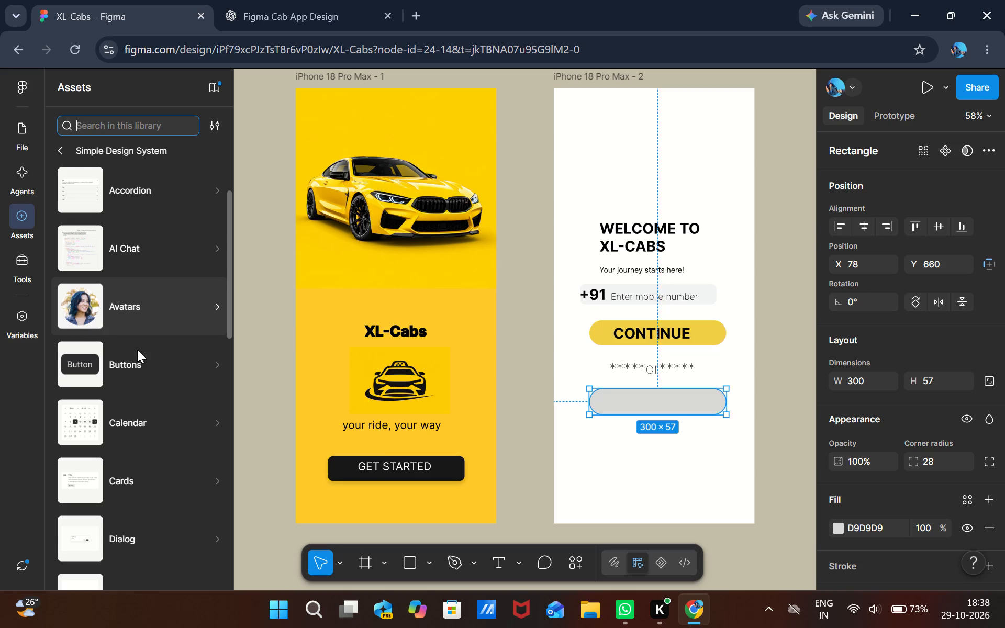
scroll(137, 350, down, 3)
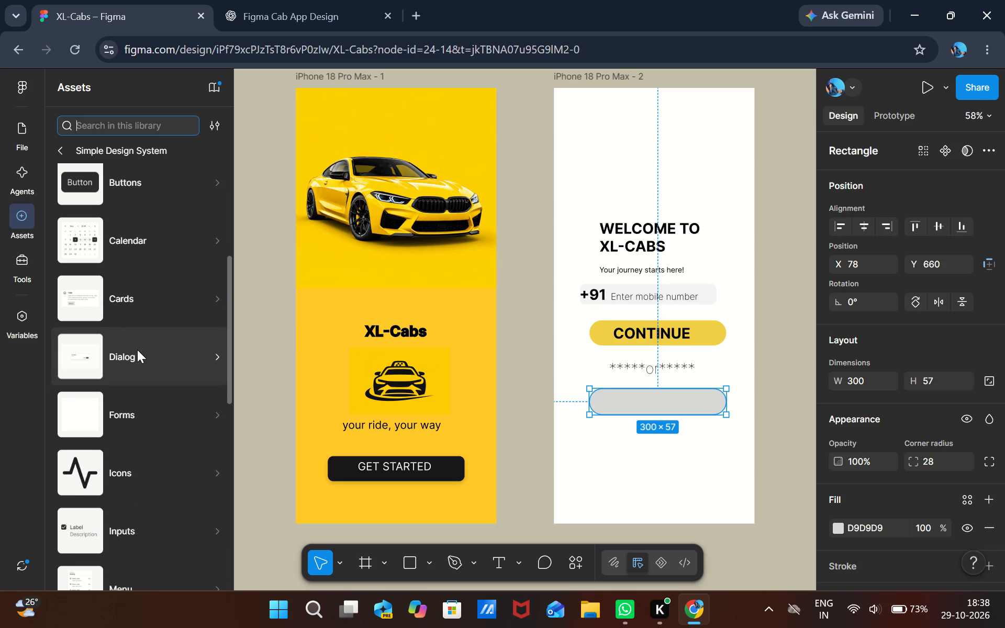
scroll(137, 350, down, 3)
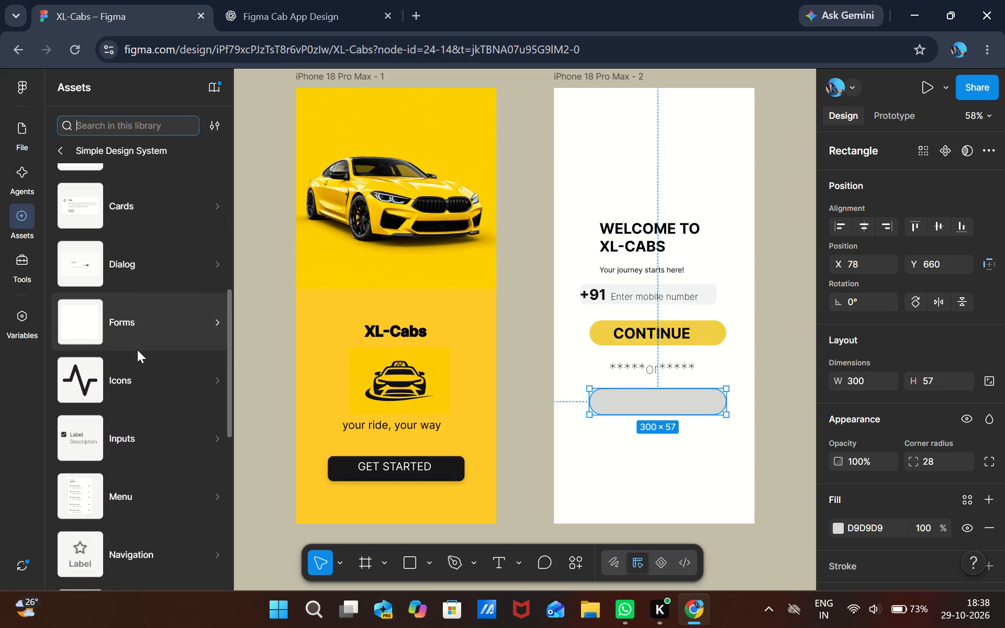
scroll(137, 350, down, 3)
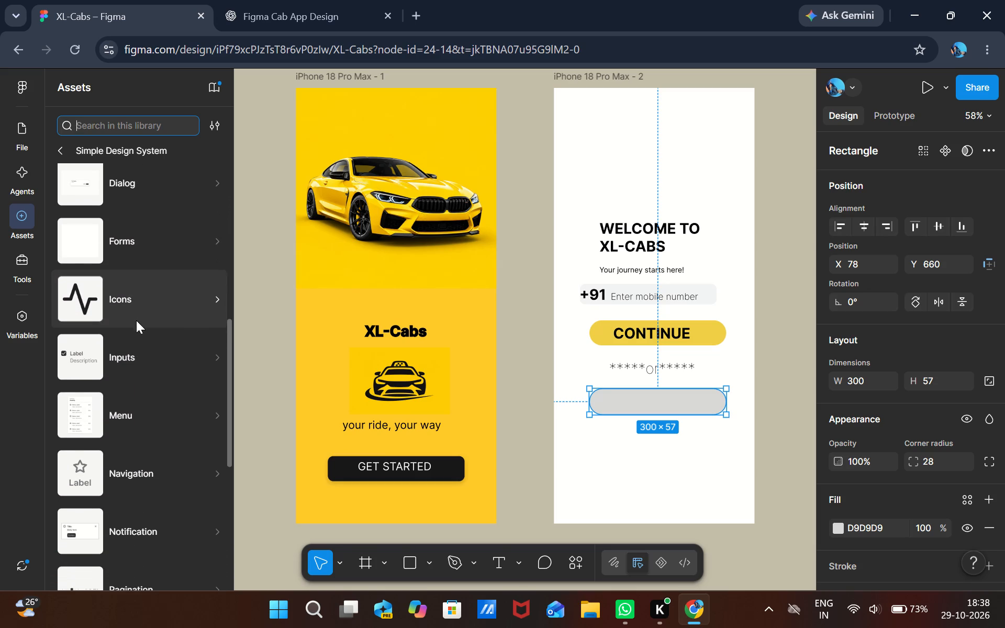
scroll(136, 309, down, 1)
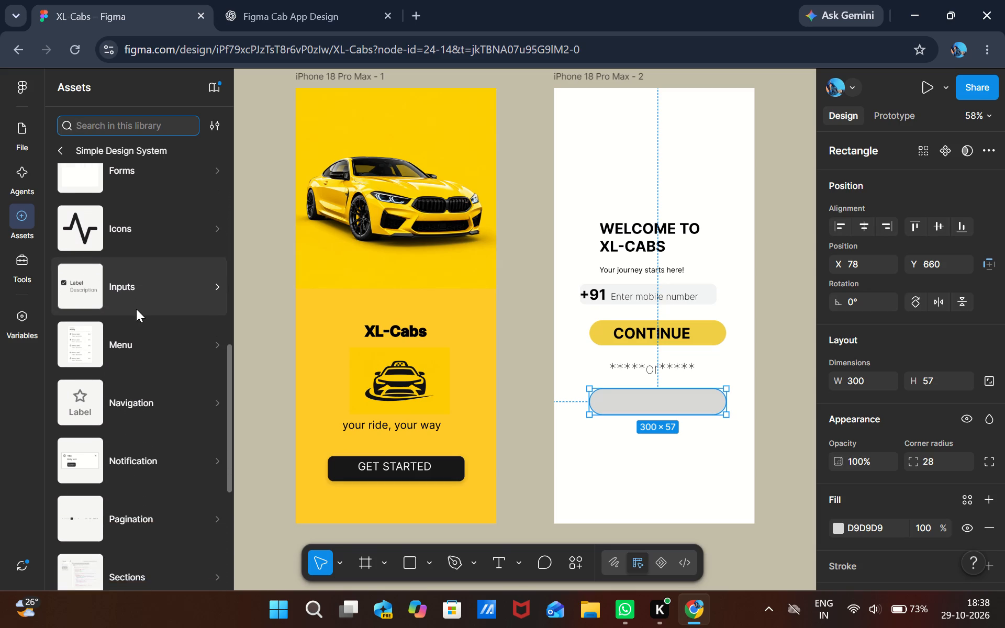
scroll(136, 309, down, 4)
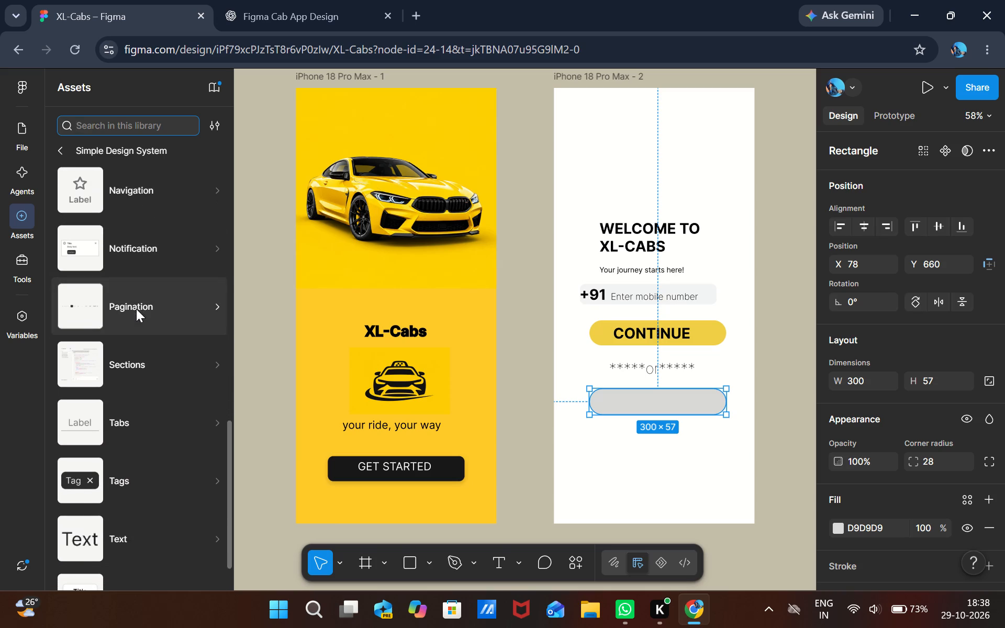
scroll(136, 309, down, 1)
scroll(136, 309, up, 2)
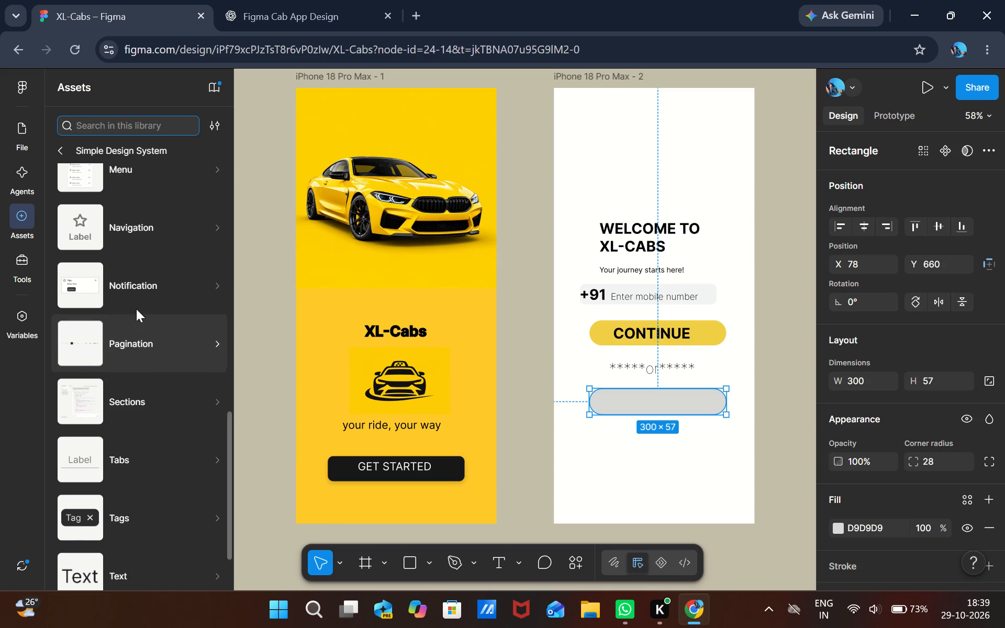
scroll(136, 309, up, 4)
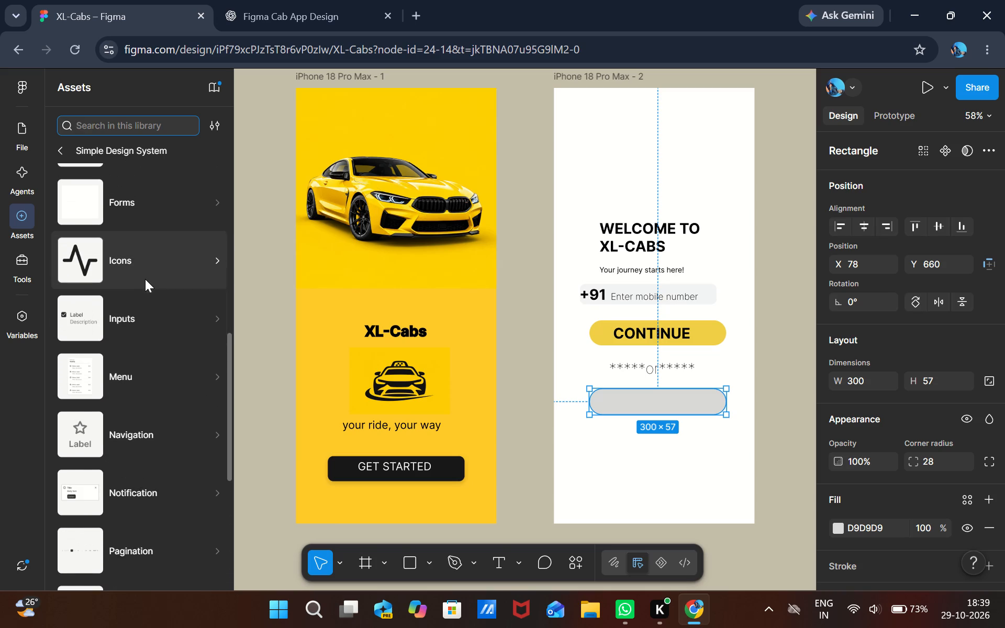
Open the library's Icons category, search for "goo", clear the search, and return to the list of all libraries.
click(148, 271)
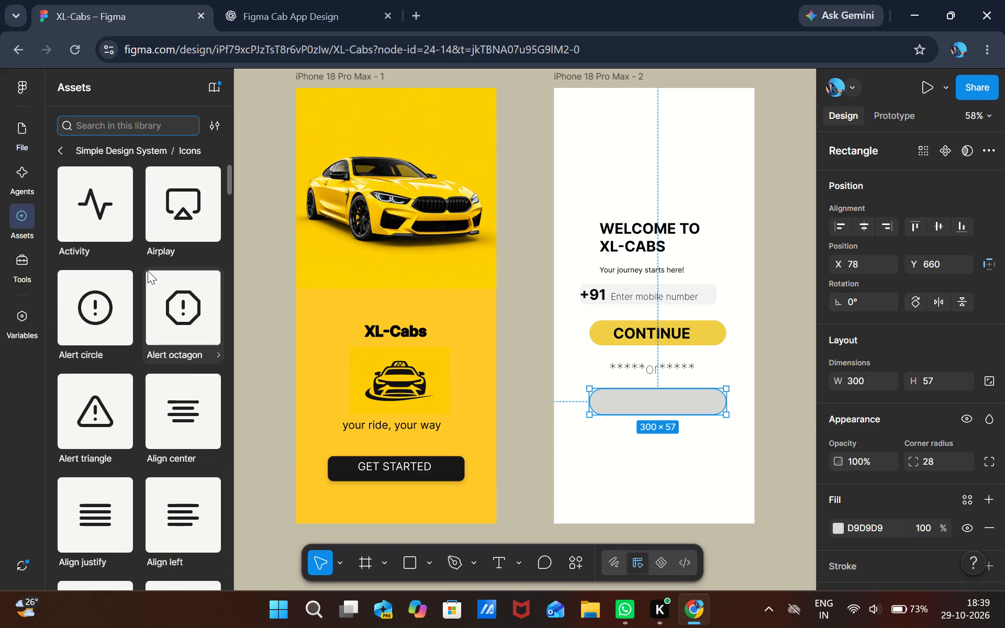
key(g)
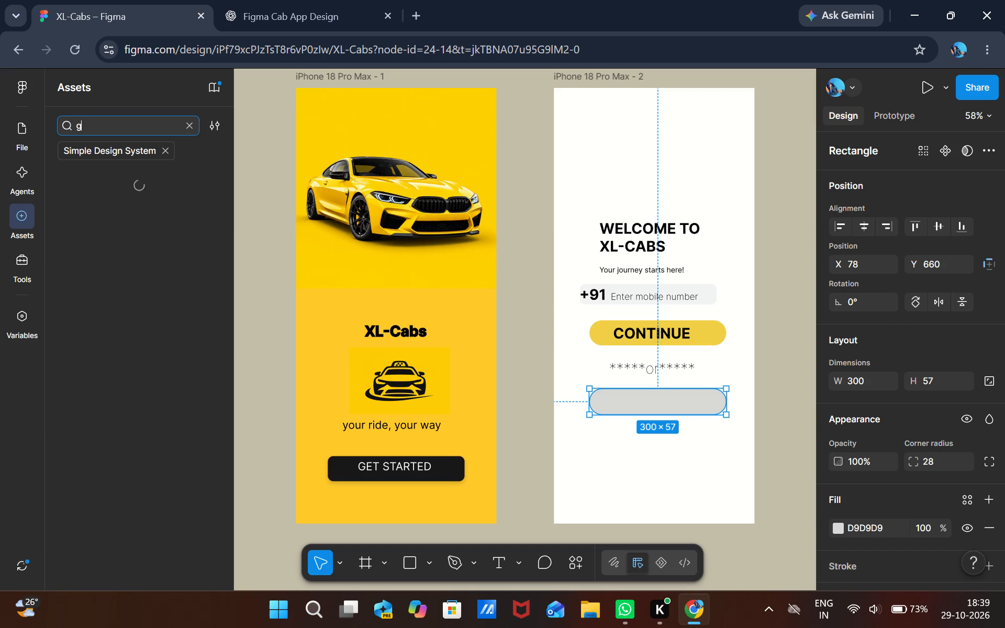
text(oo)
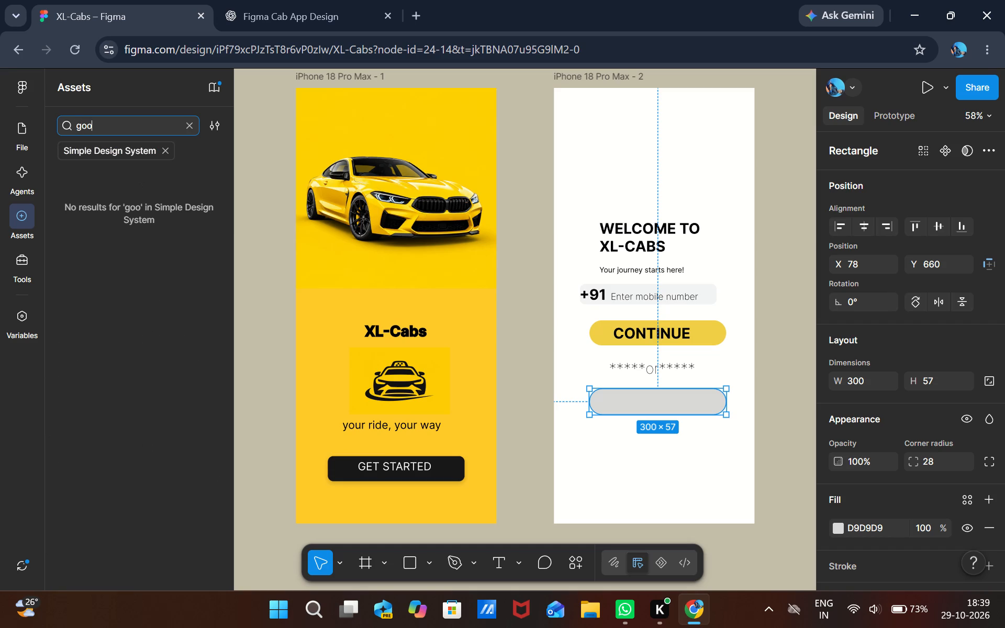
key(BackSpace)
key(BackSpace)
key(BackSpace)
key(BackSpace)
key(BackSpace)
key(BackSpace)
key(BackSpace)
key(BackSpace)
key(BackSpace)
key(BackSpace)
key(BackSpace)
key(BackSpace)
key(BackSpace)
key(BackSpace)
key(BackSpace)
key(BackSpace)
key(BackSpace)
key(BackSpace)
key(BackSpace)
key(BackSpace)
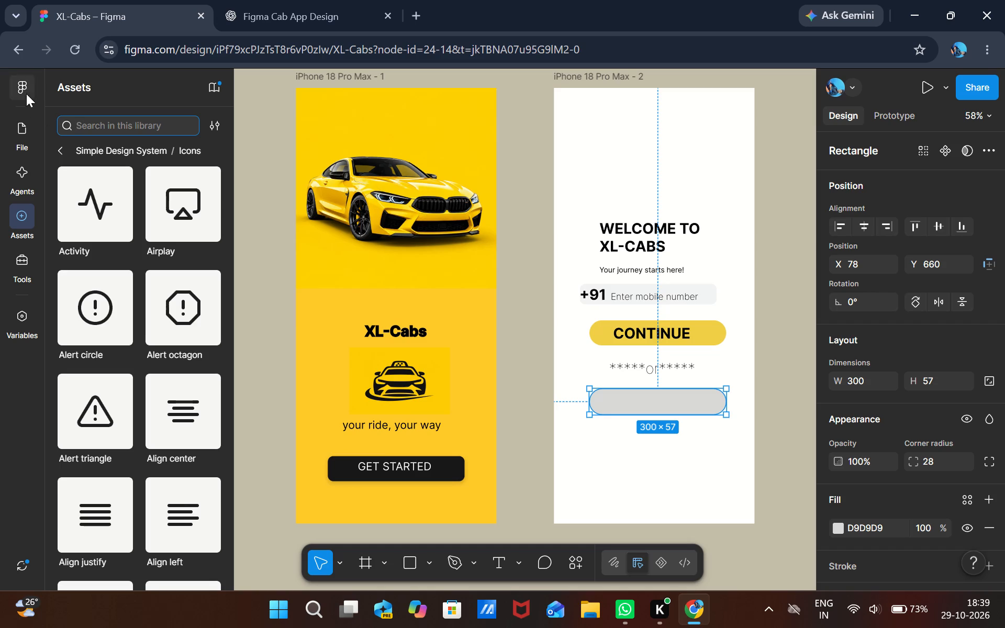
click(57, 147)
click(57, 147)
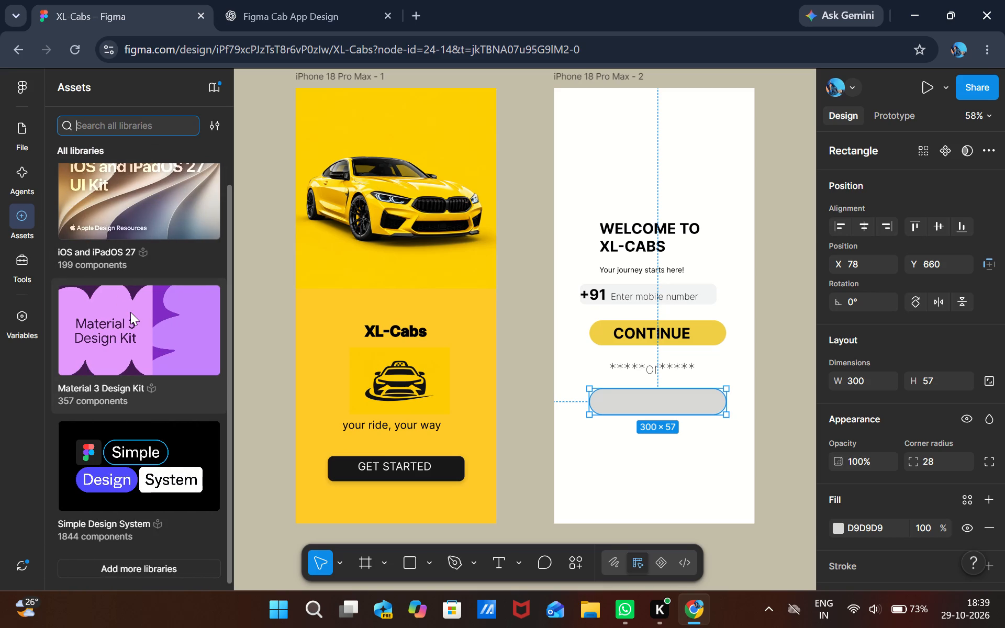
Reopen the Simple Design System library and look back through its component categories up to the first ones.
click(161, 441)
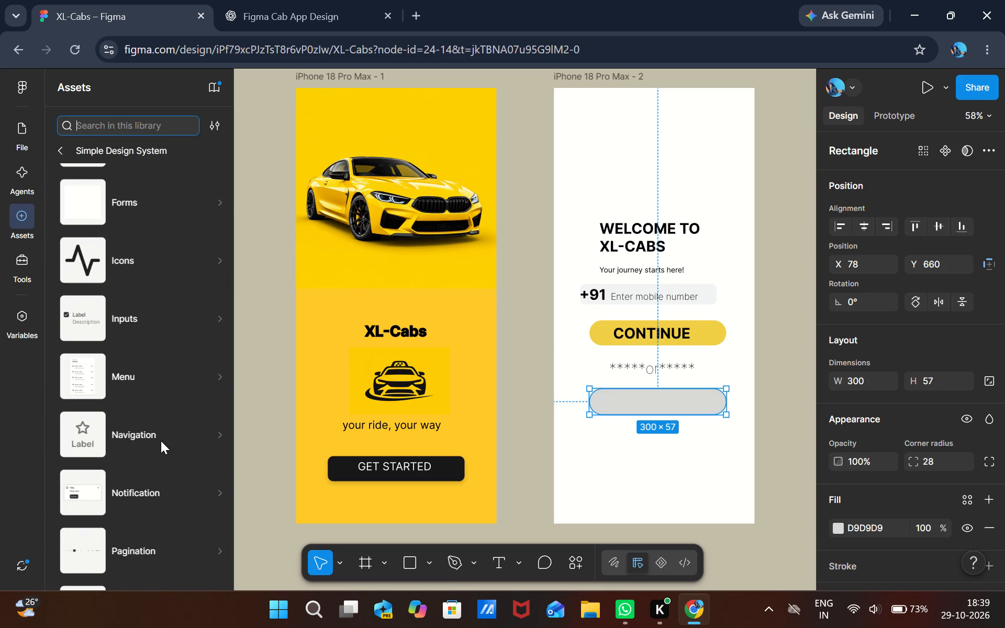
scroll(162, 330, up, 1)
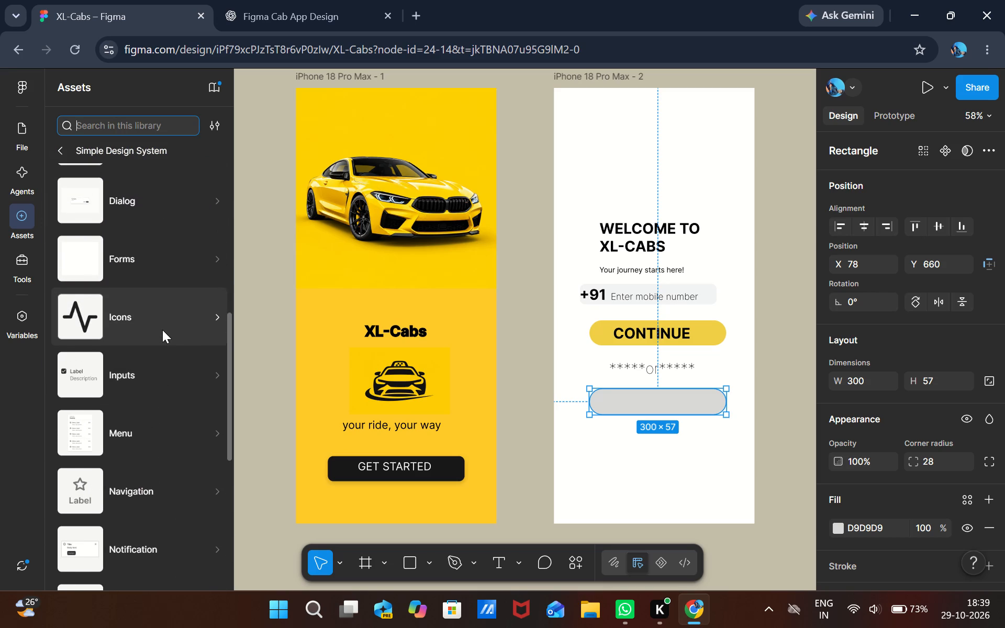
scroll(162, 330, up, 3)
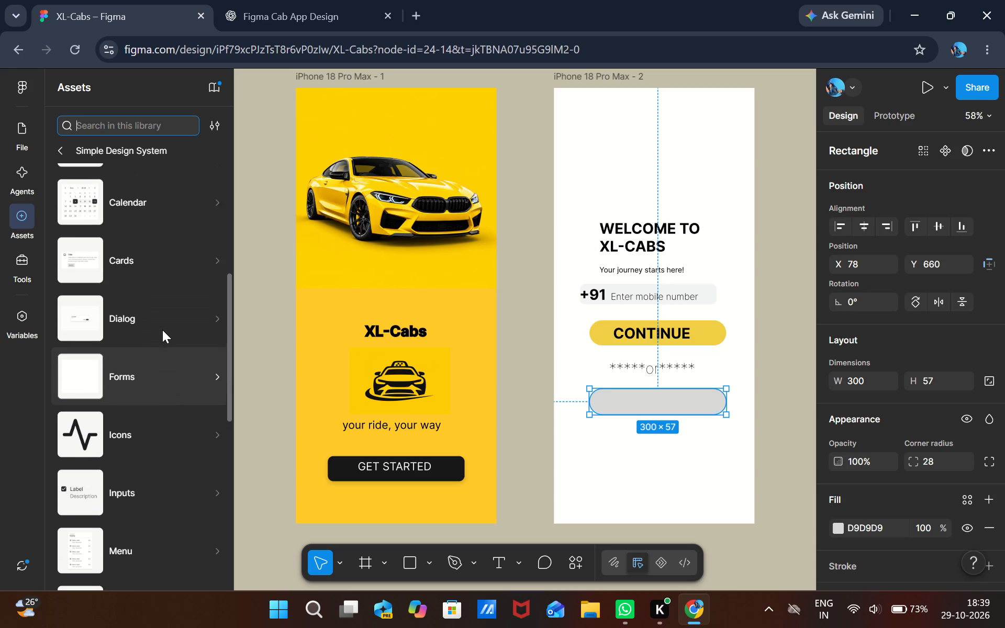
scroll(162, 330, up, 3)
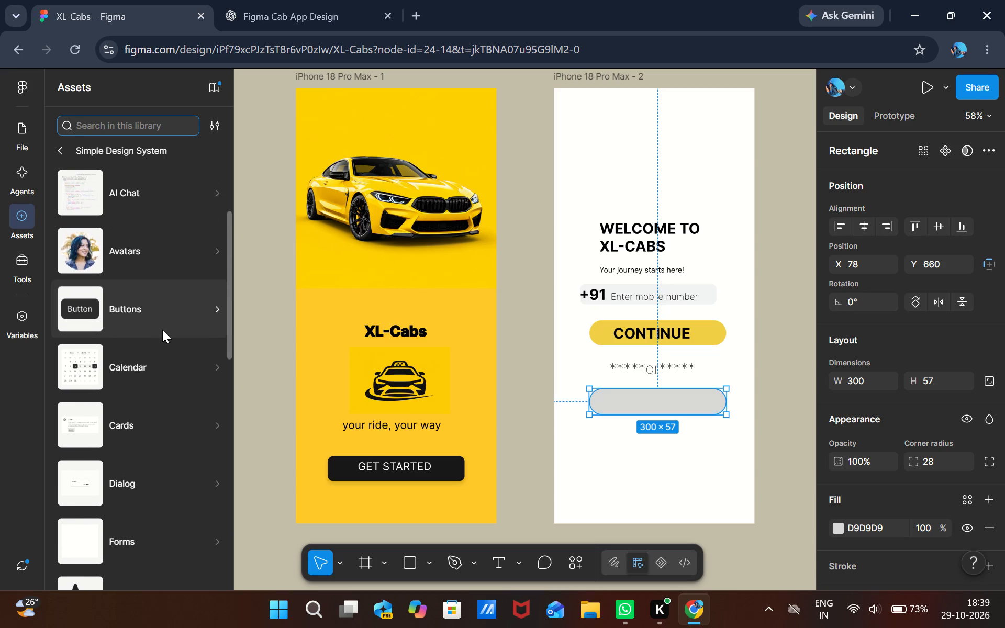
scroll(162, 330, up, 3)
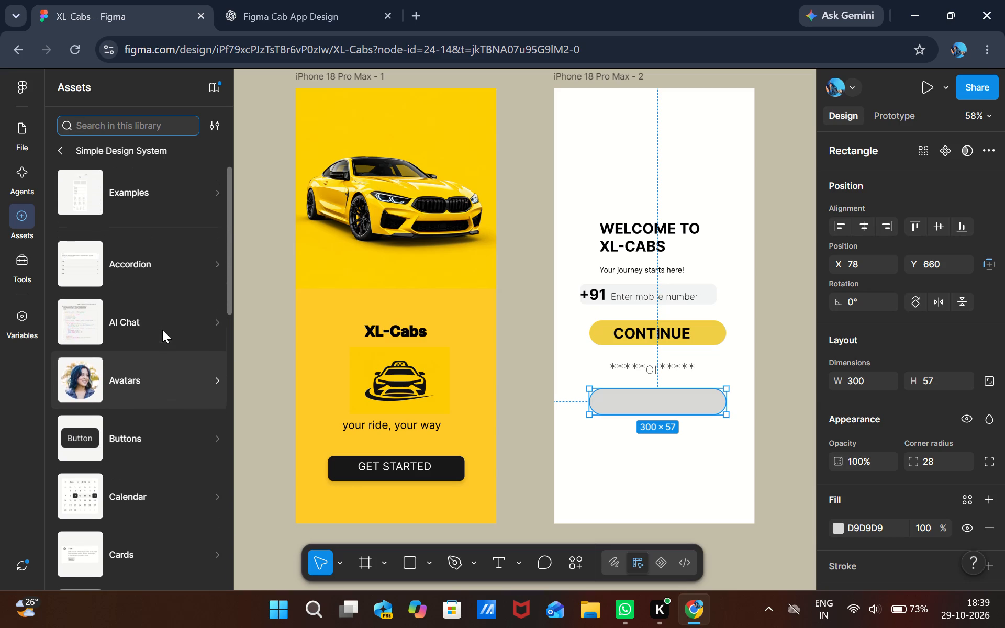
scroll(162, 330, up, 1)
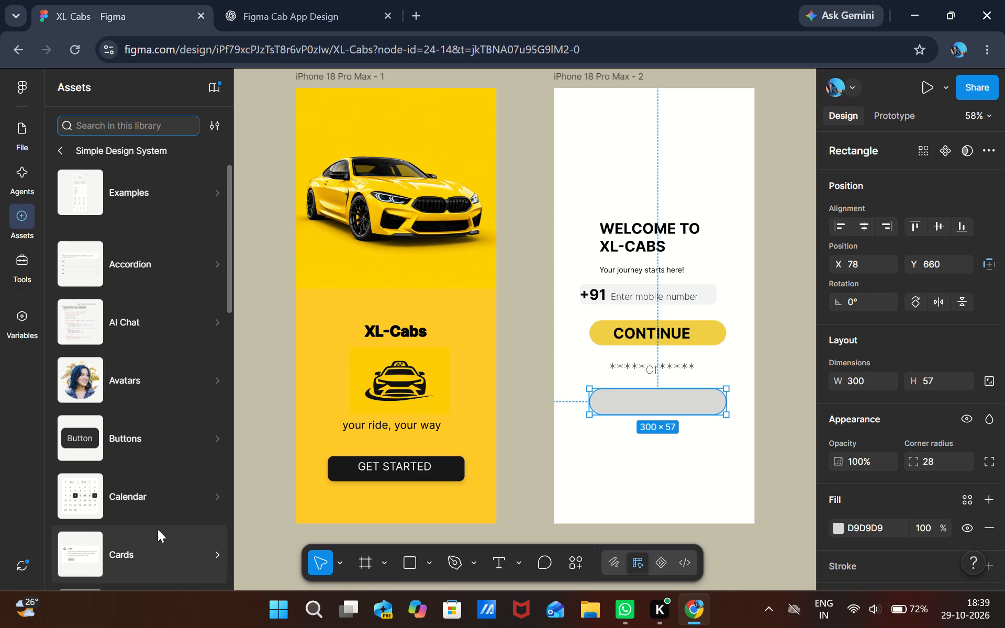
scroll(156, 536, down, 2)
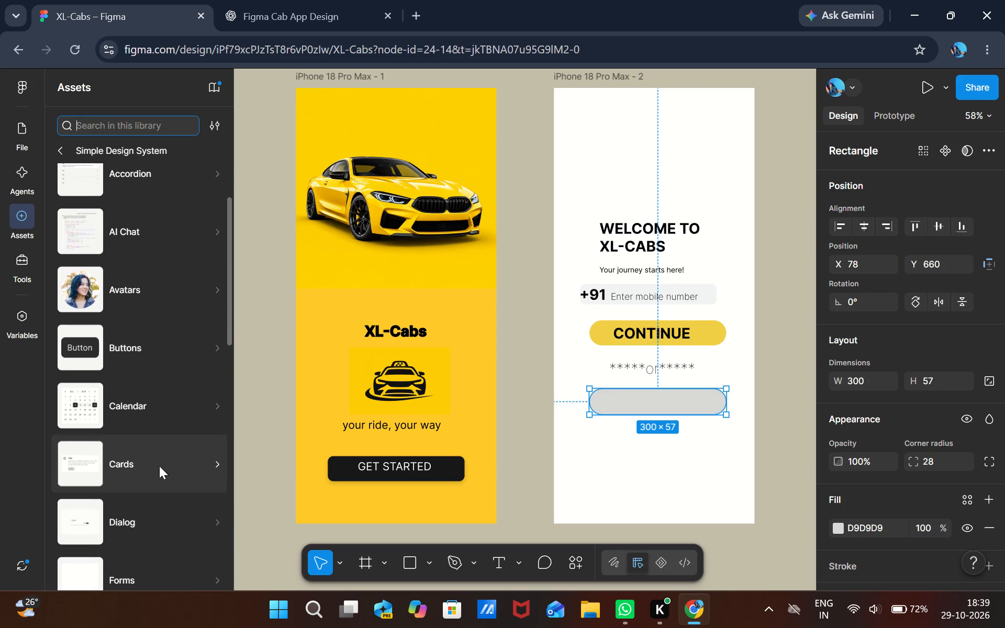
scroll(157, 446, up, 1)
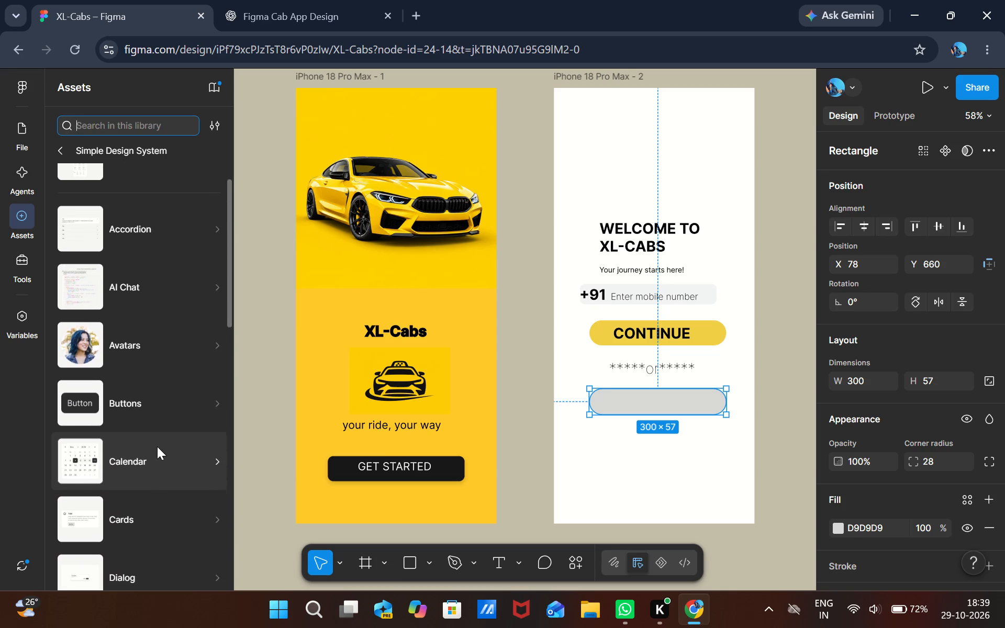
scroll(157, 446, up, 1)
Check the Avatars category with the Avatar Block details and the AI Chat category, and return to all libraries.
click(123, 344)
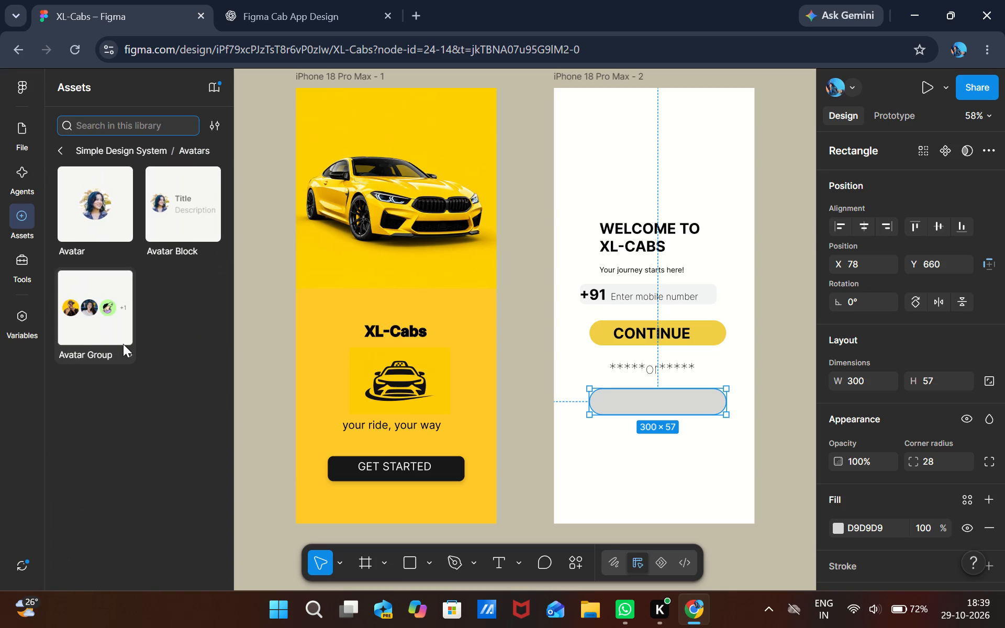
click(162, 219)
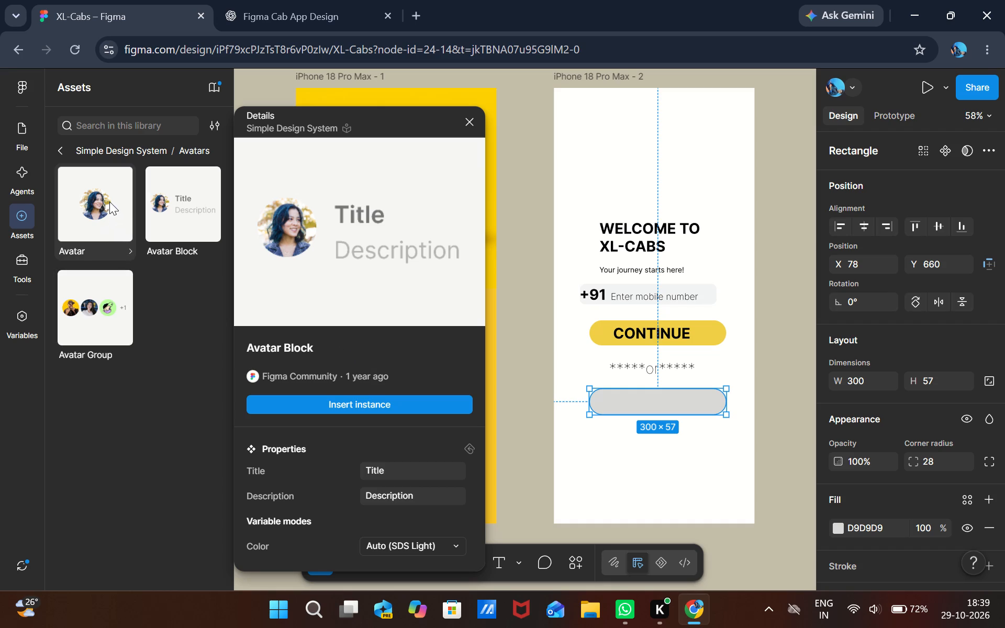
click(66, 151)
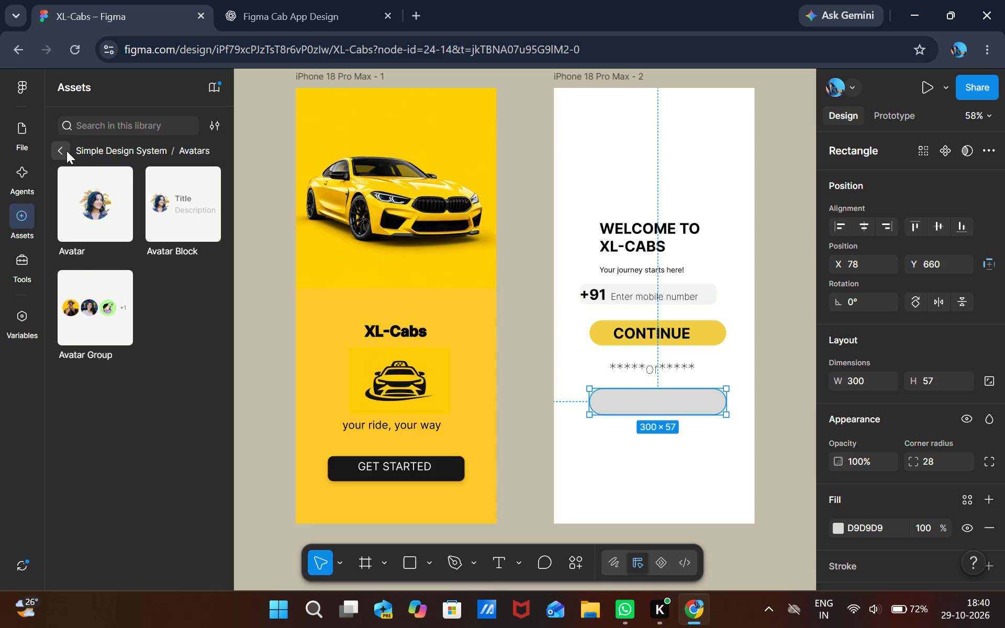
click(101, 272)
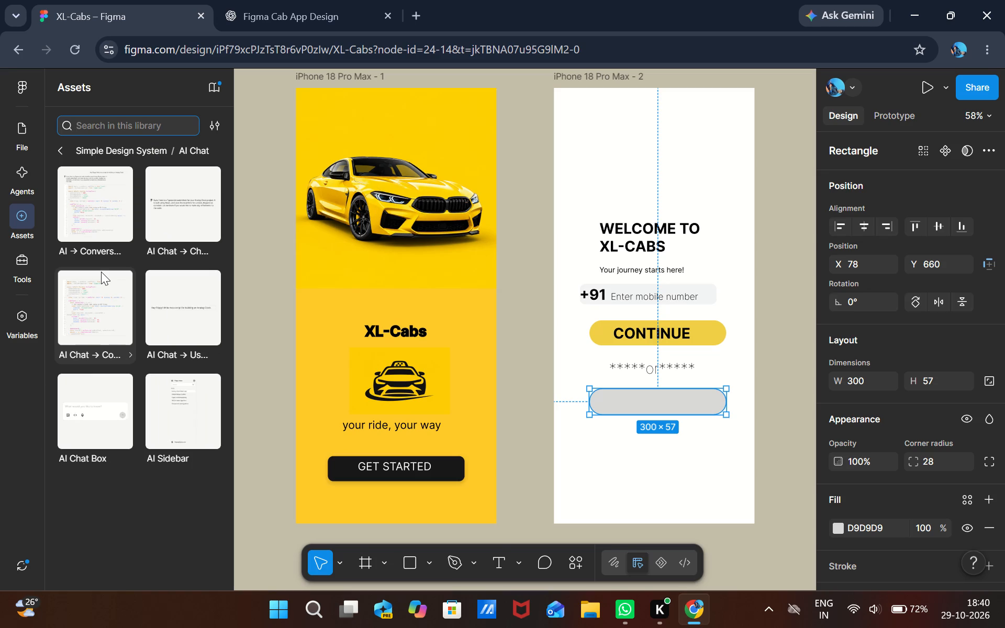
click(61, 155)
click(61, 155)
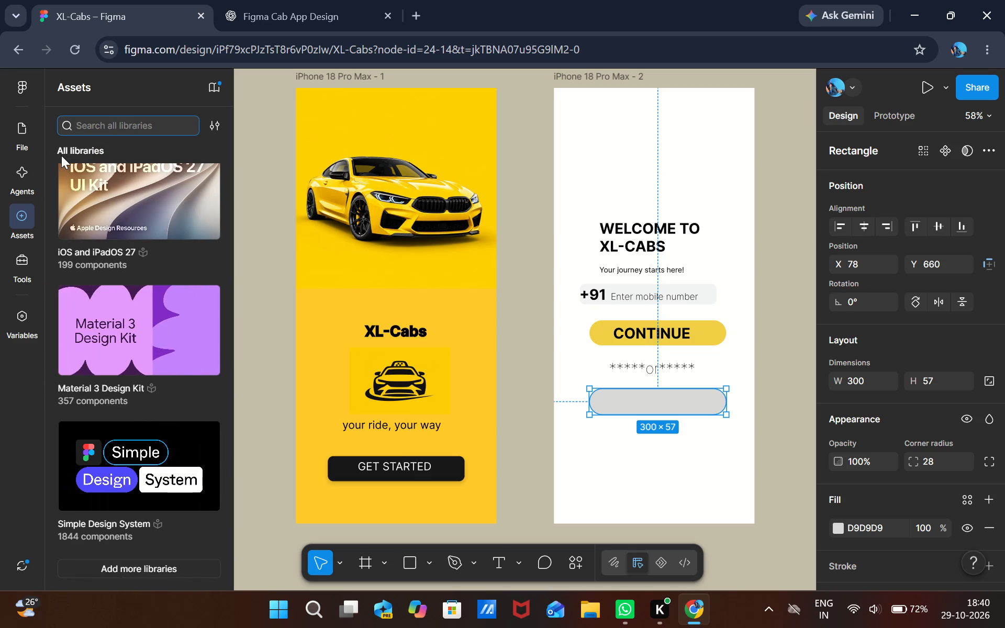
Open the Material 3 Design Kit library, look through its Avatars category for a Google logo, and return to its categories.
click(121, 349)
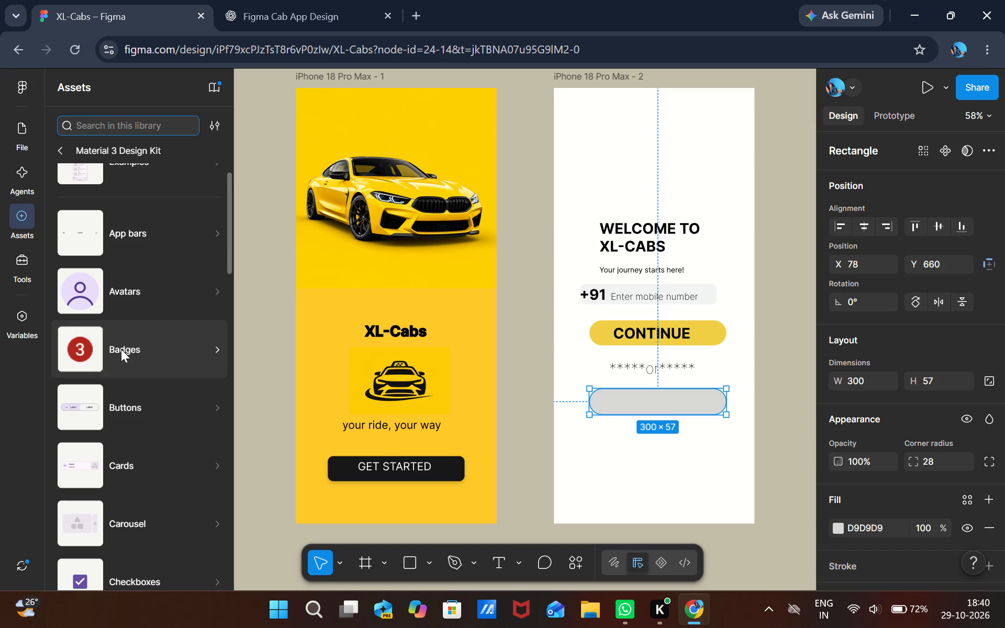
scroll(117, 310, down, 1)
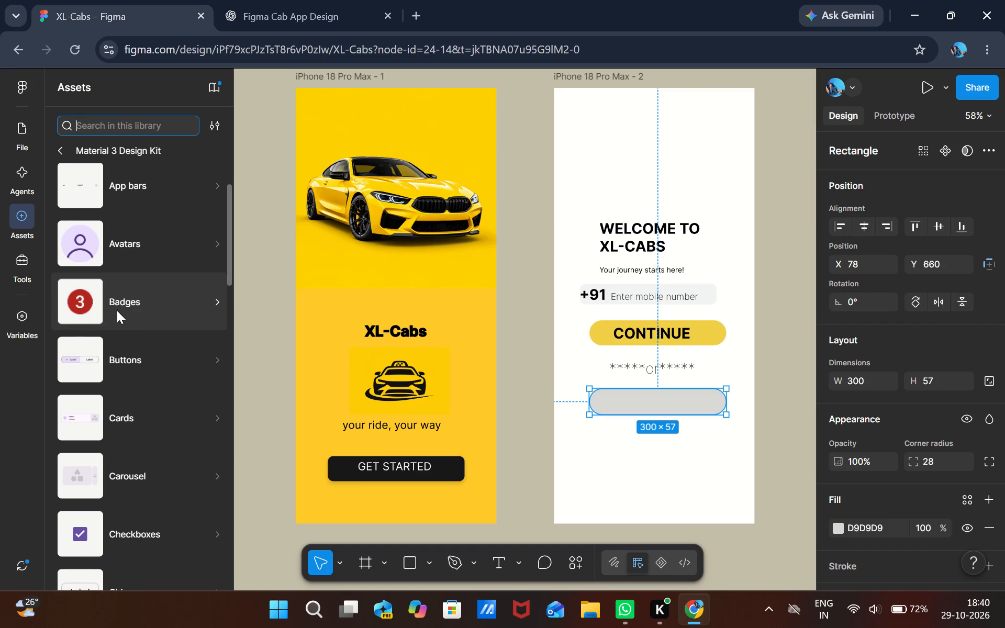
click(128, 271)
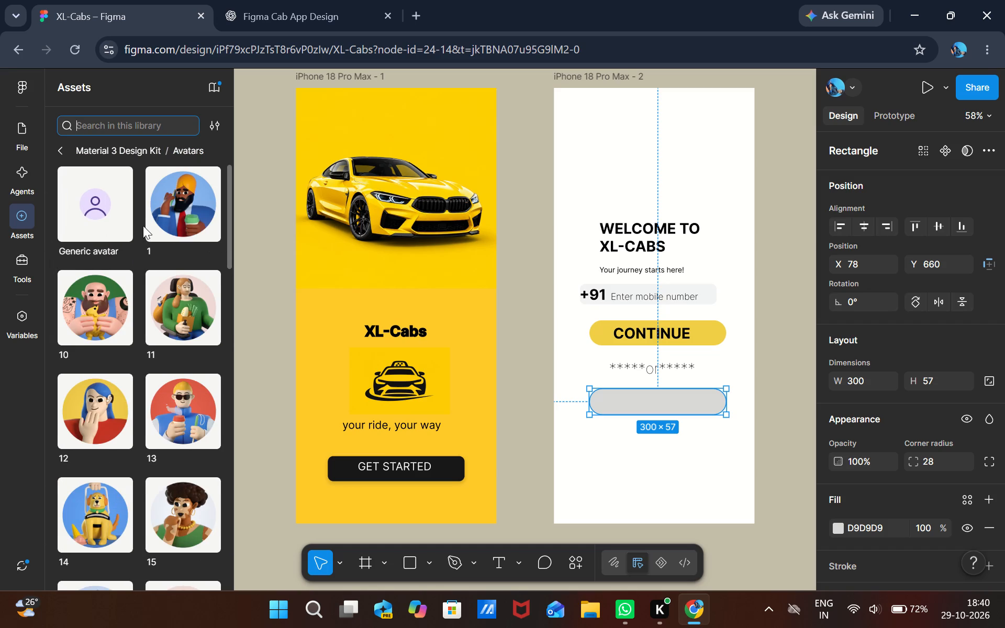
scroll(143, 226, down, 7)
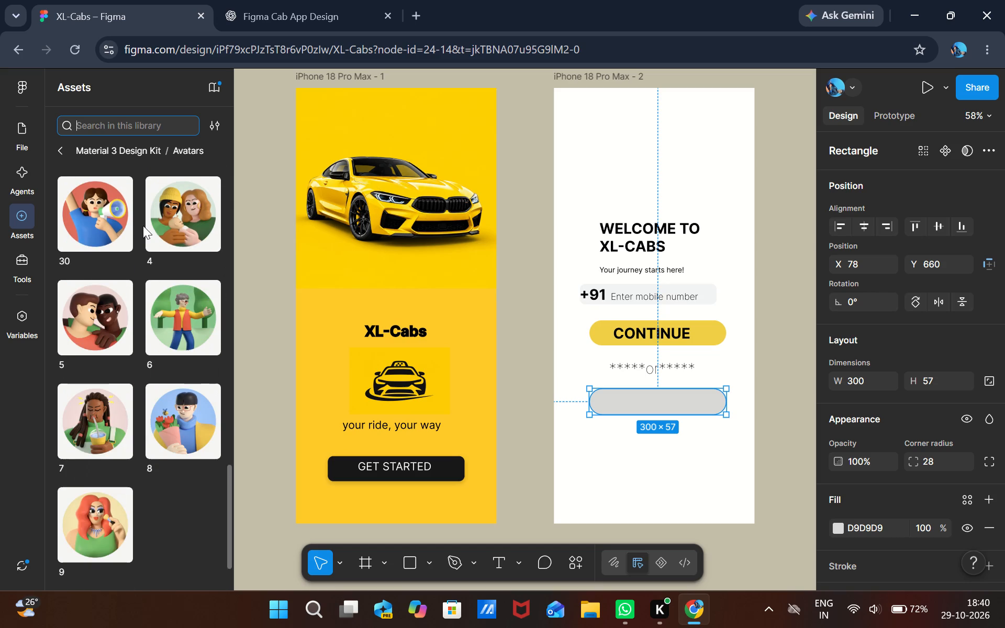
scroll(143, 226, up, 6)
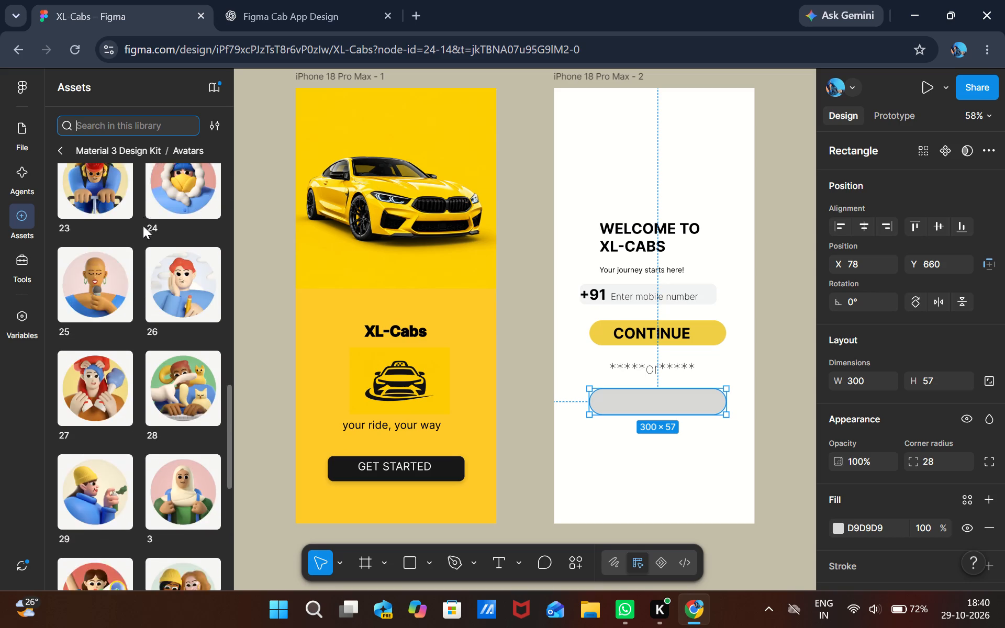
scroll(143, 226, up, 4)
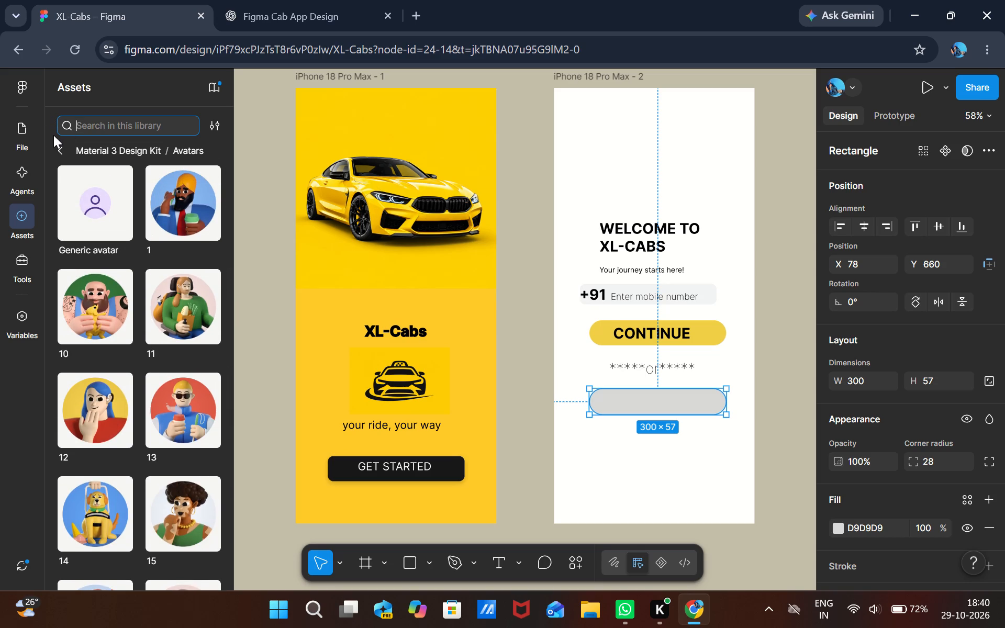
click(64, 146)
Look through all the Material 3 Design Kit component categories for one that could hold a Google logo, and return to all libraries.
scroll(92, 236, up, 1)
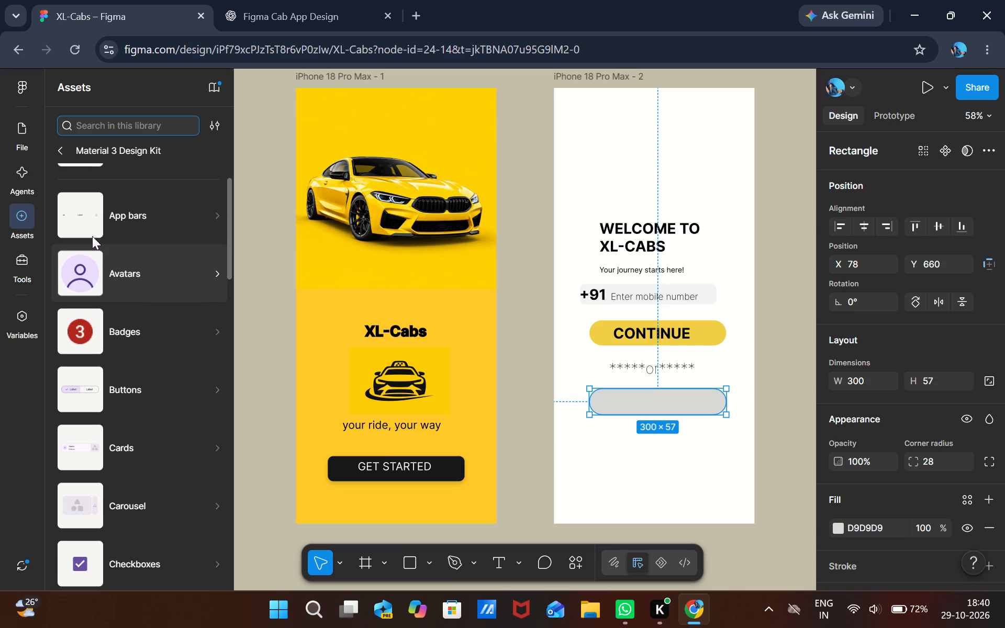
scroll(92, 236, up, 2)
scroll(92, 236, down, 2)
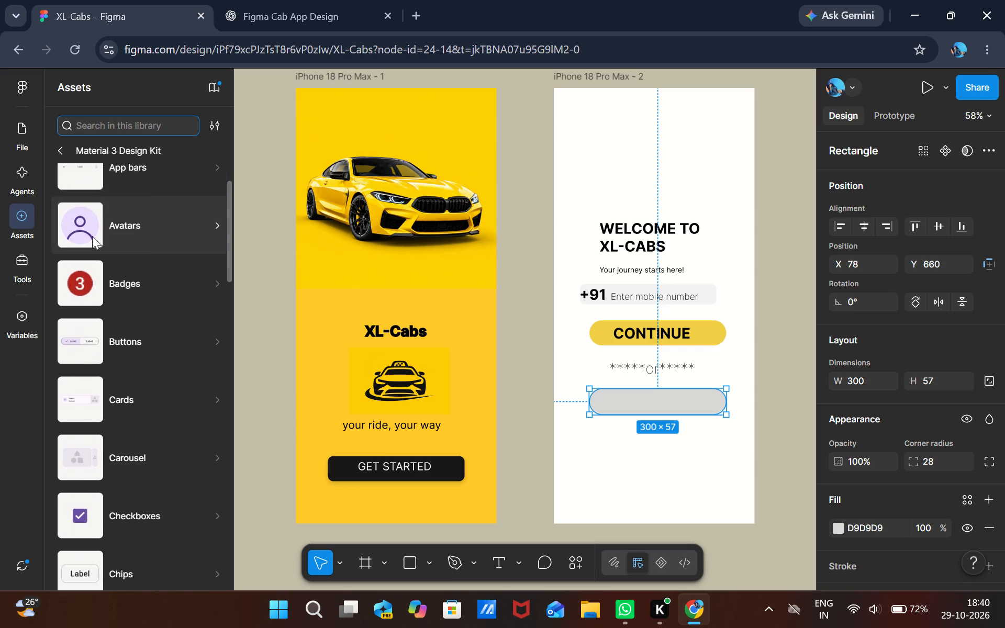
scroll(92, 236, down, 6)
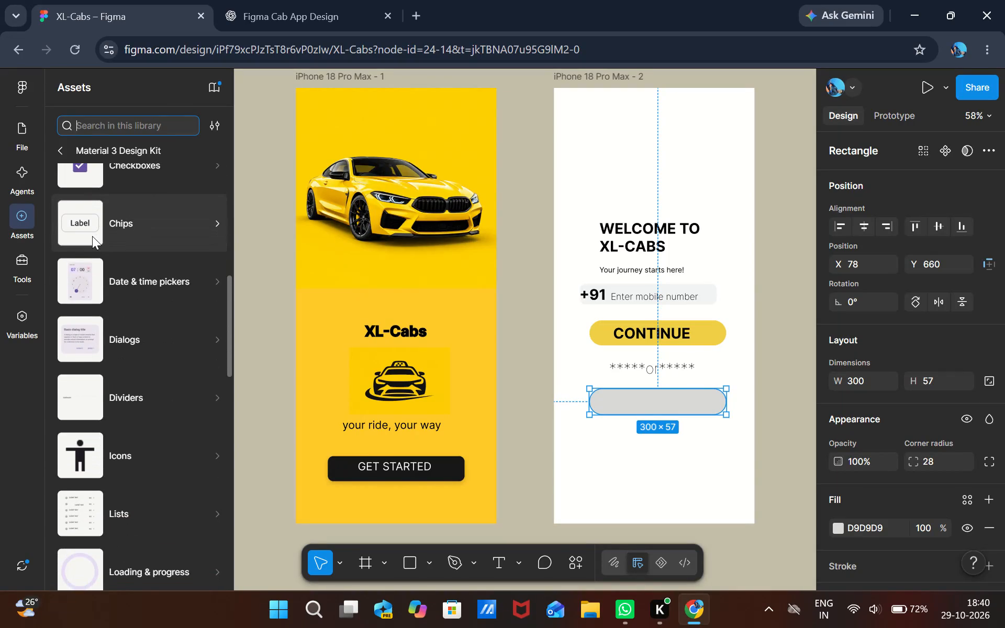
scroll(92, 236, down, 5)
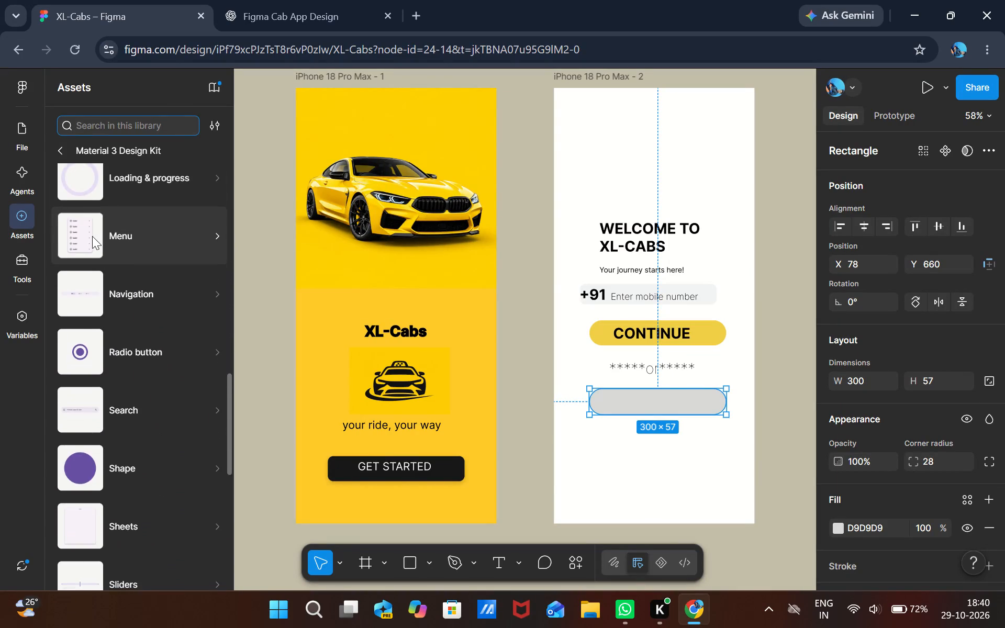
scroll(92, 236, down, 8)
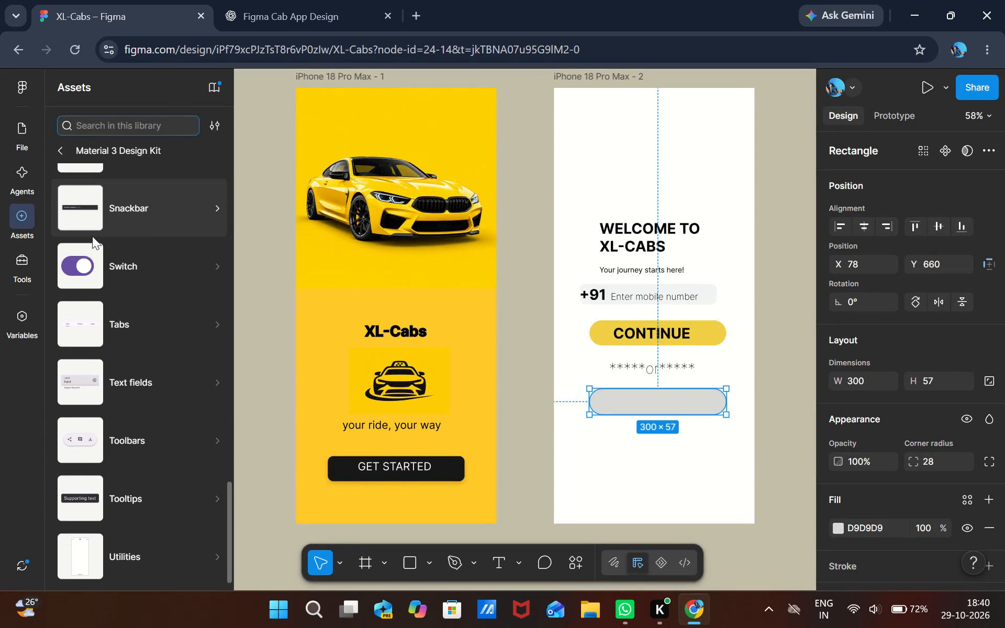
scroll(92, 236, down, 2)
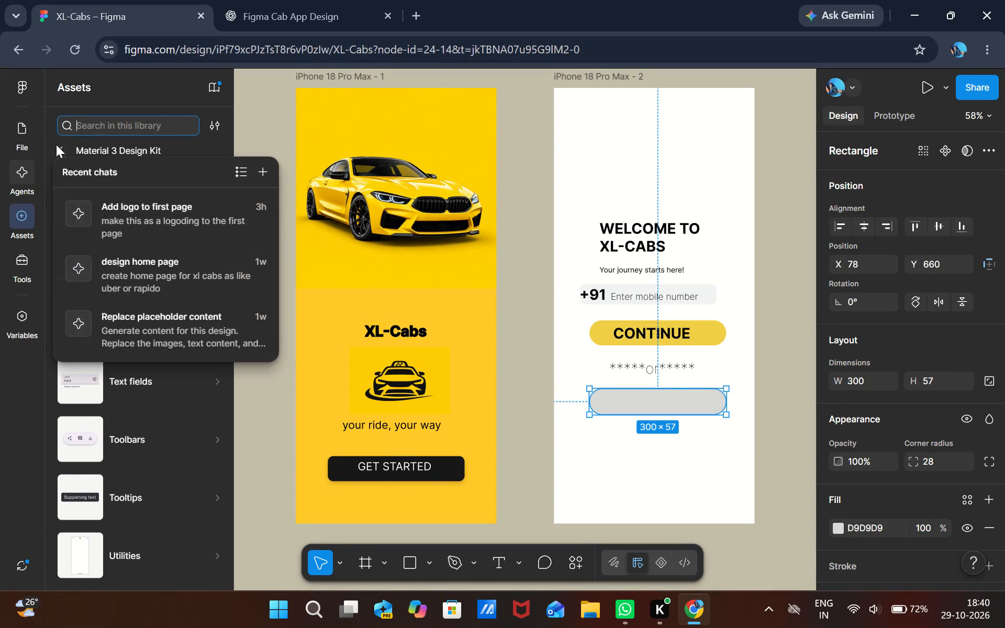
click(62, 150)
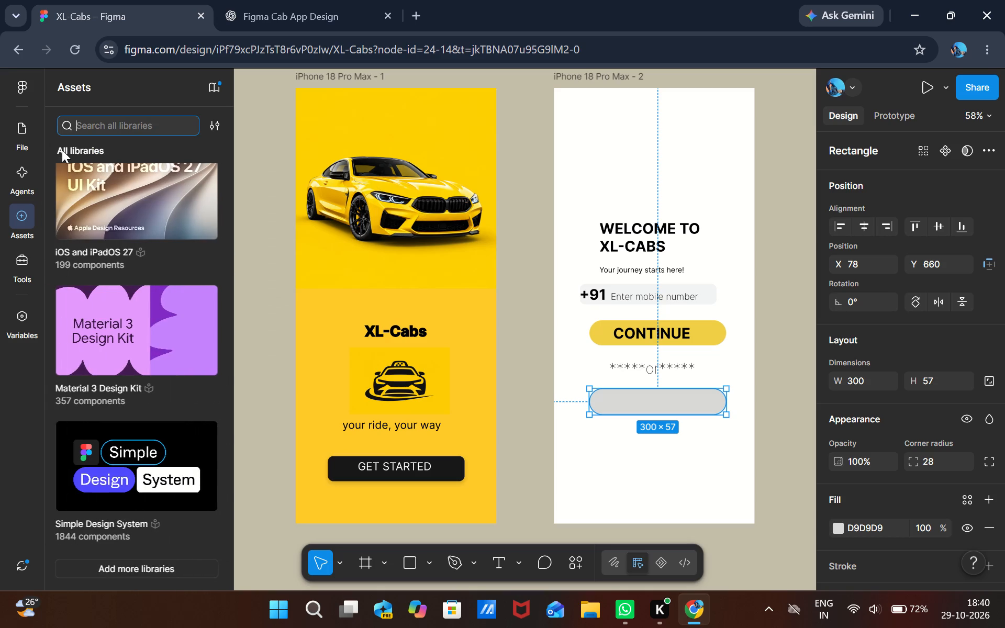
Open the iOS and iPadOS 27 library and look back through its component categories up to the first ones.
scroll(98, 229, up, 3)
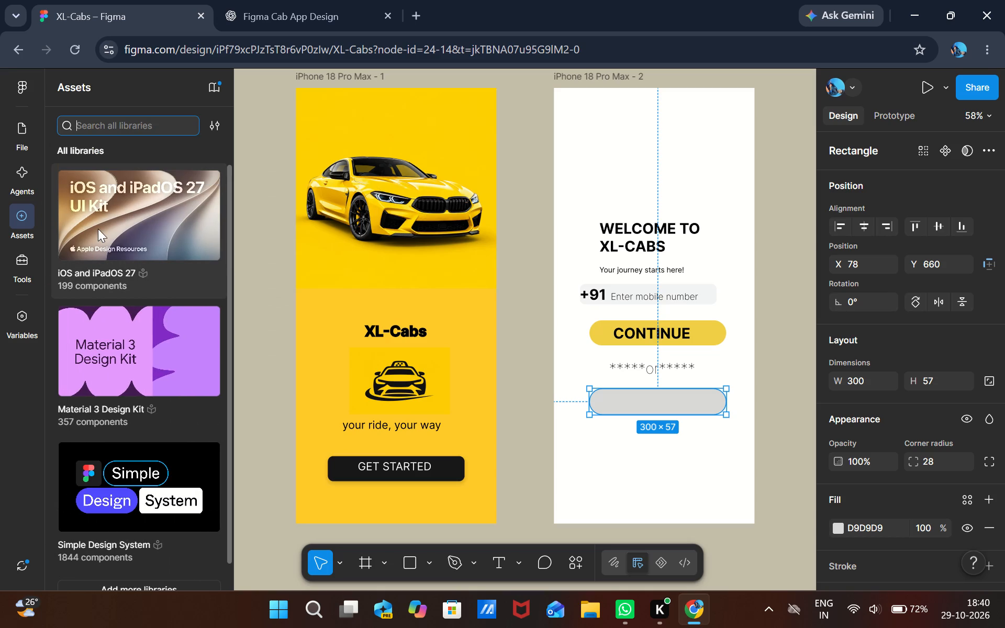
click(98, 229)
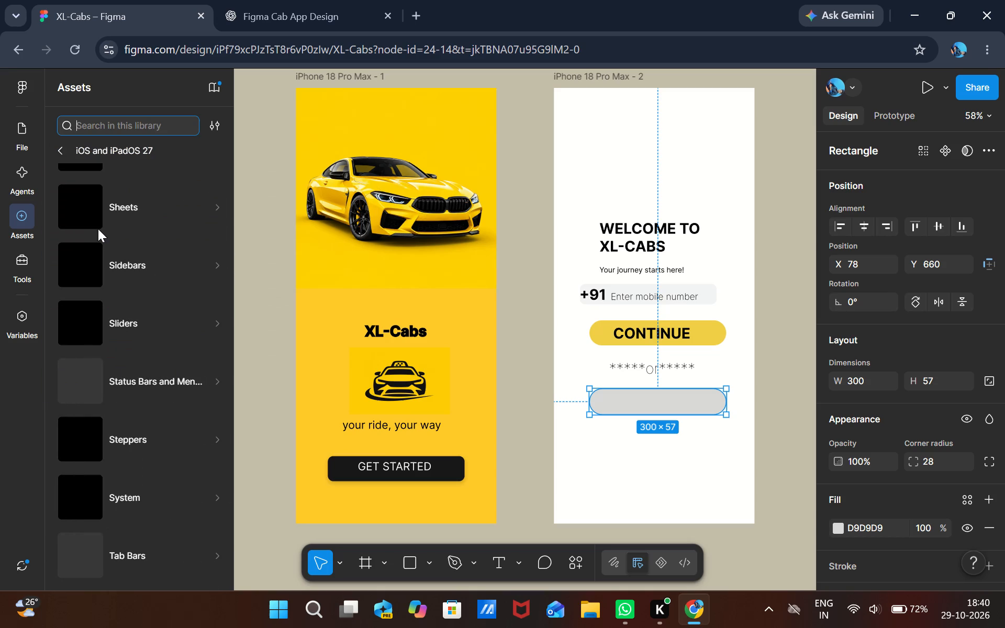
scroll(125, 271, up, 9)
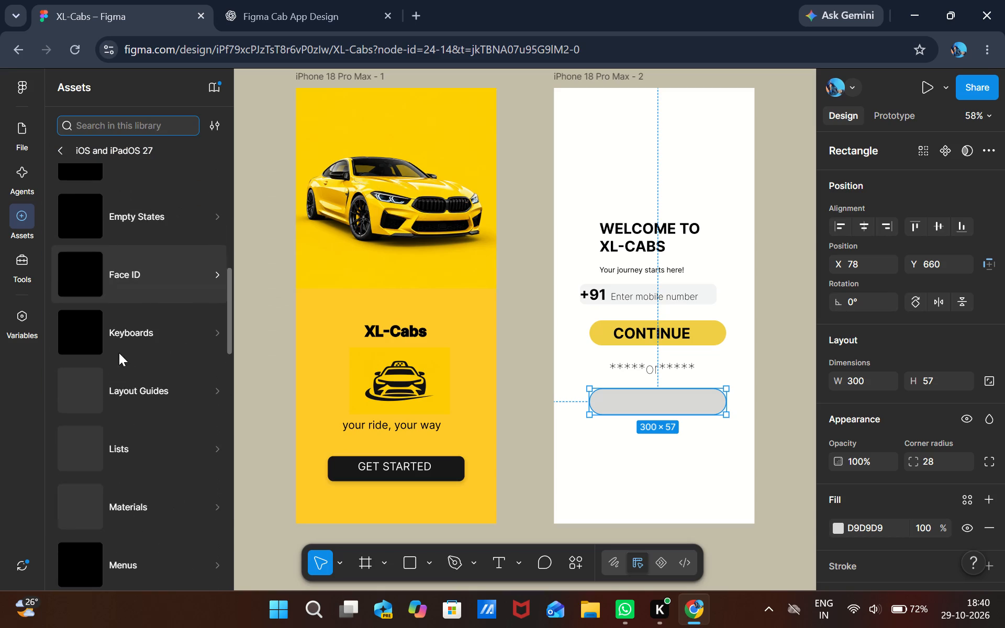
scroll(119, 353, up, 13)
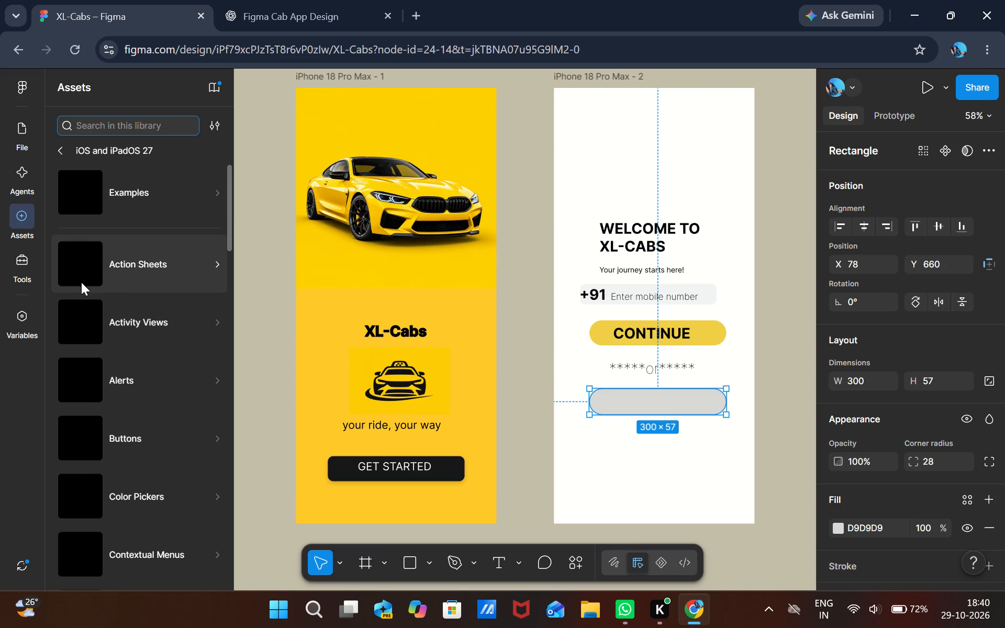
click(35, 265)
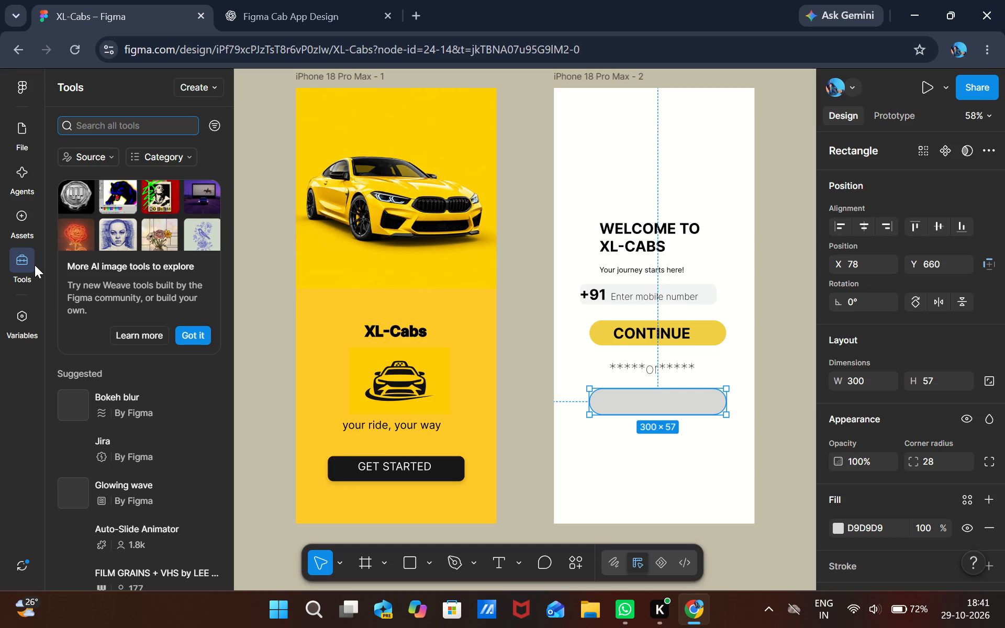
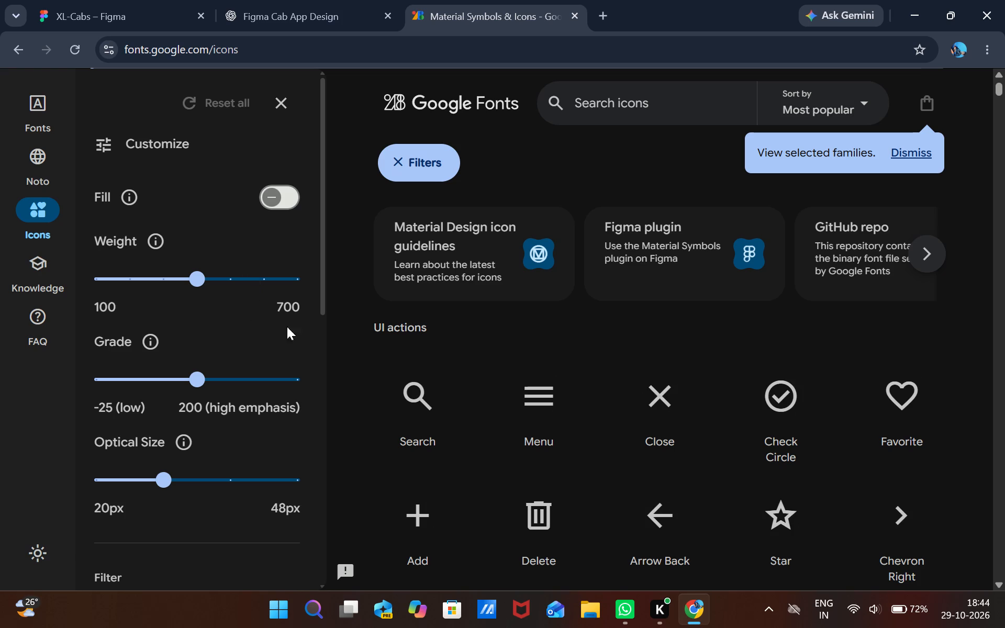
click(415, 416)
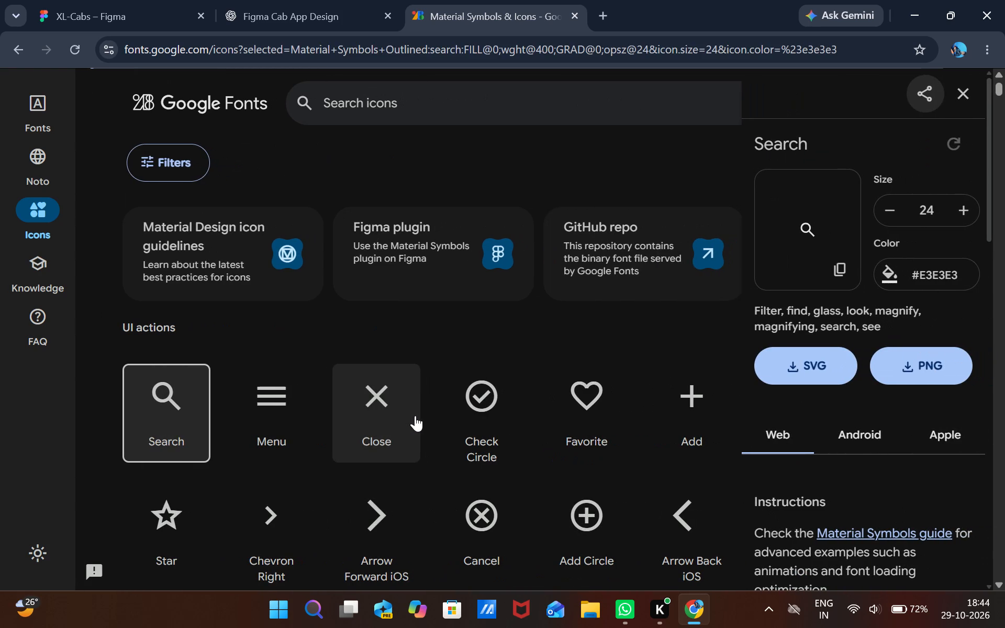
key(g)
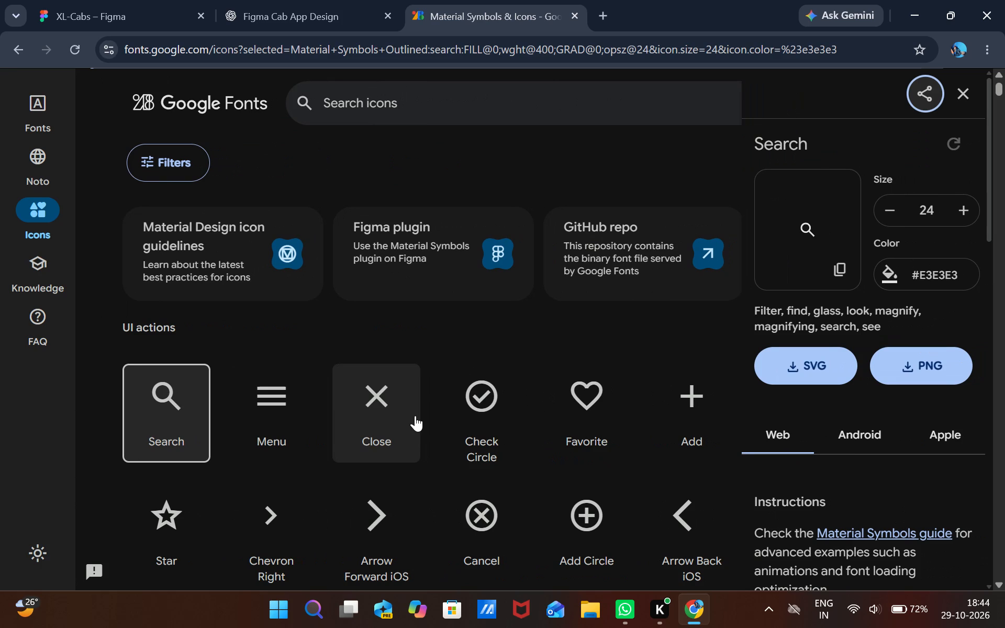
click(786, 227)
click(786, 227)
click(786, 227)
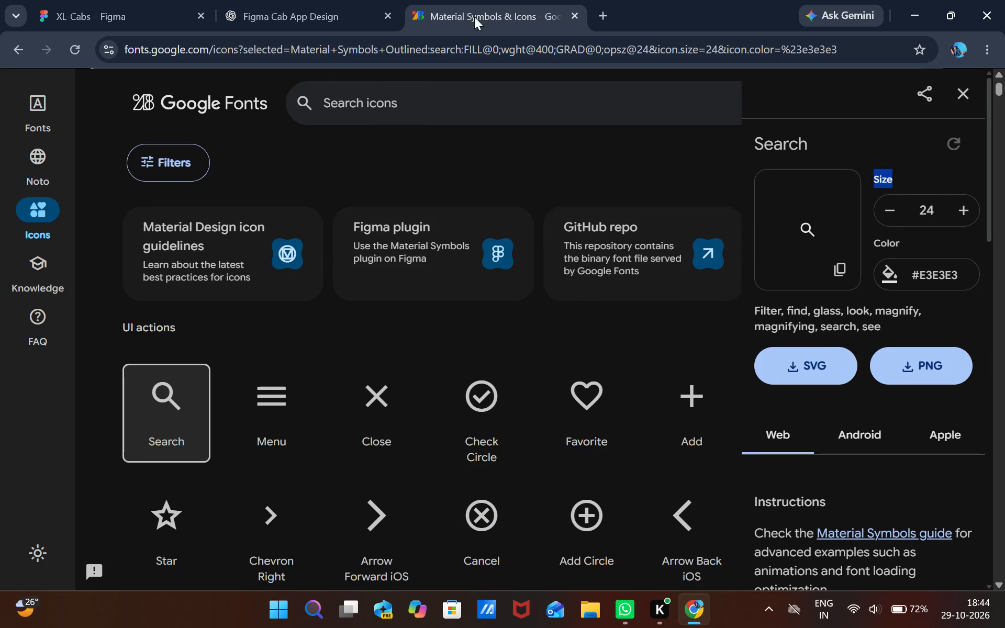
Search the Google Fonts icon library for "google".
click(435, 89)
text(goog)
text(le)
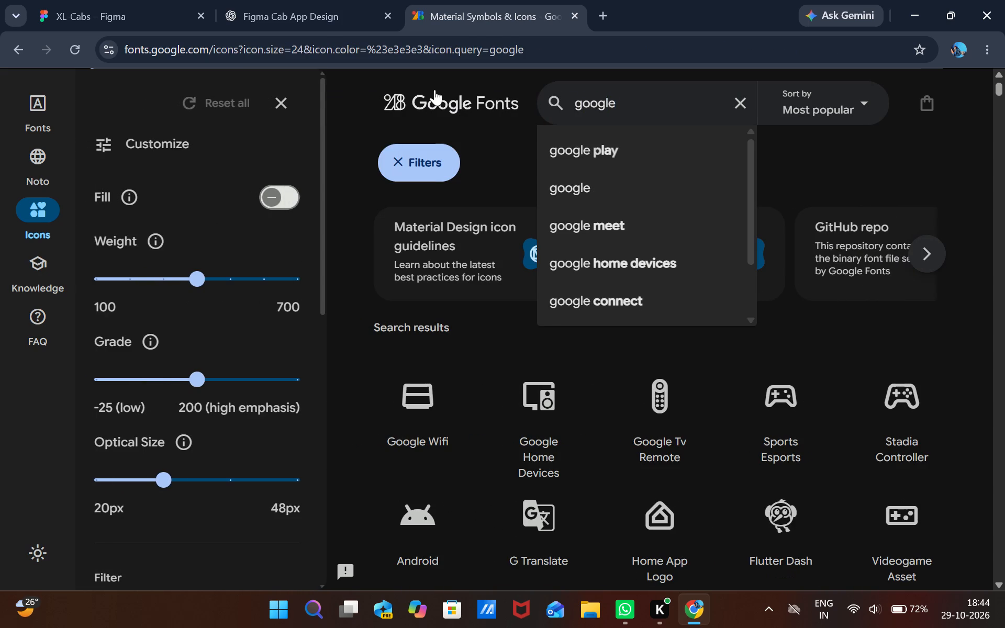
click(631, 197)
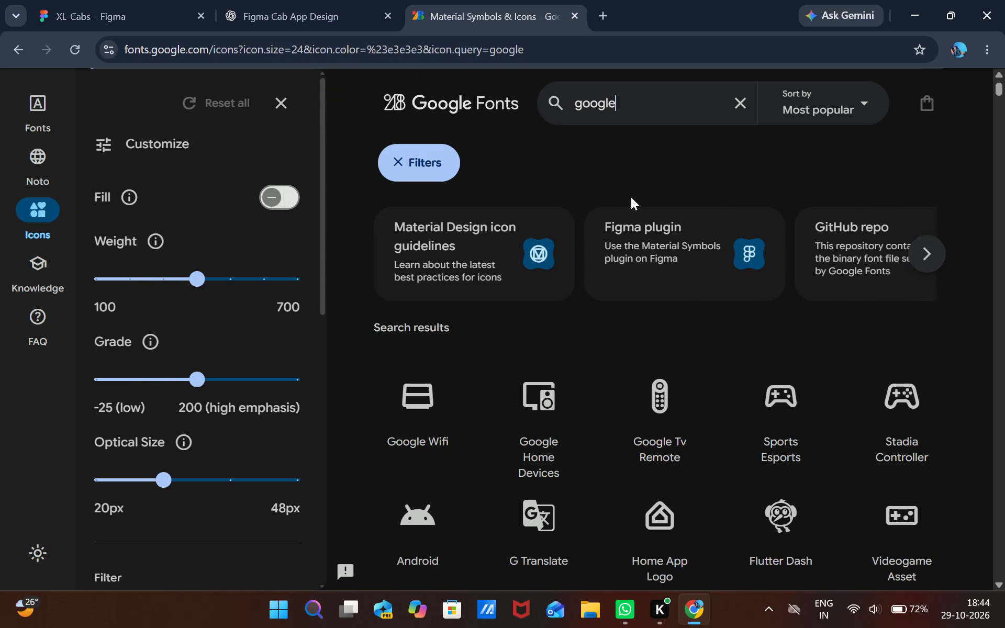
key(Return)
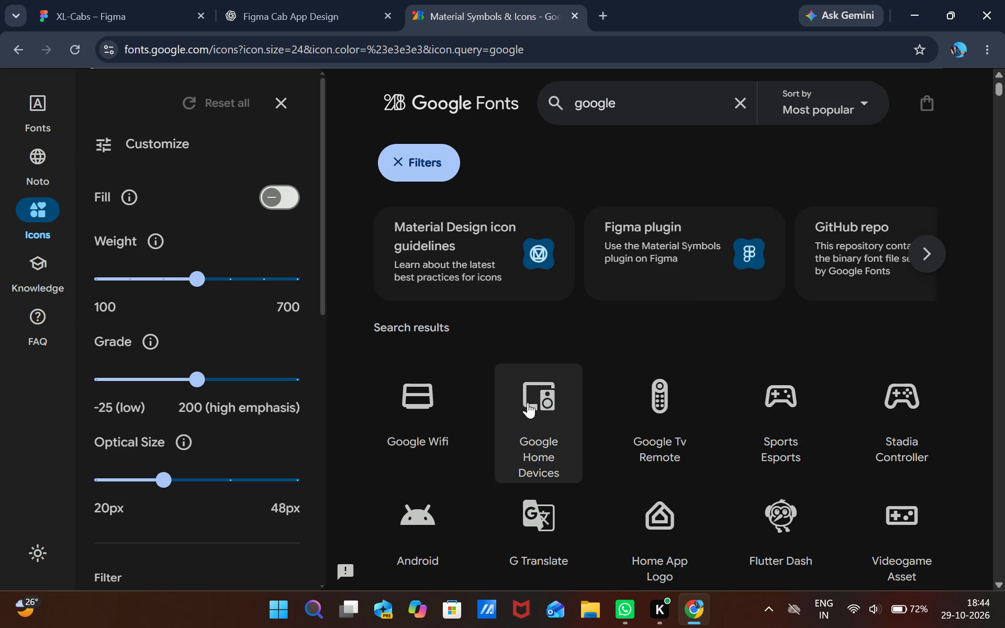
Look through the icon results for a Google icon, hide the filter options, and return to the web search results.
scroll(573, 316, down, 1)
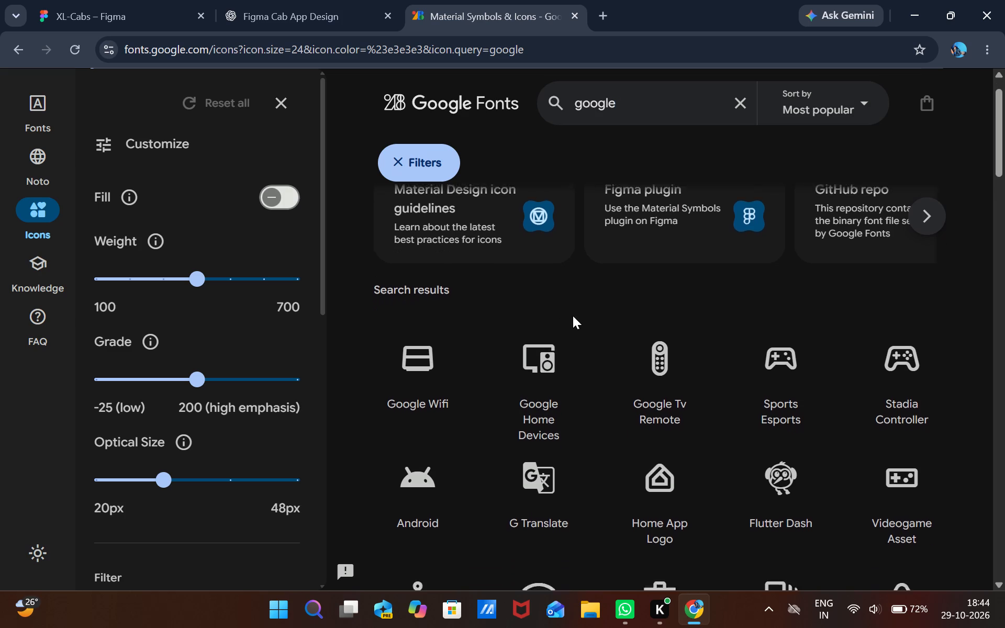
scroll(573, 316, down, 5)
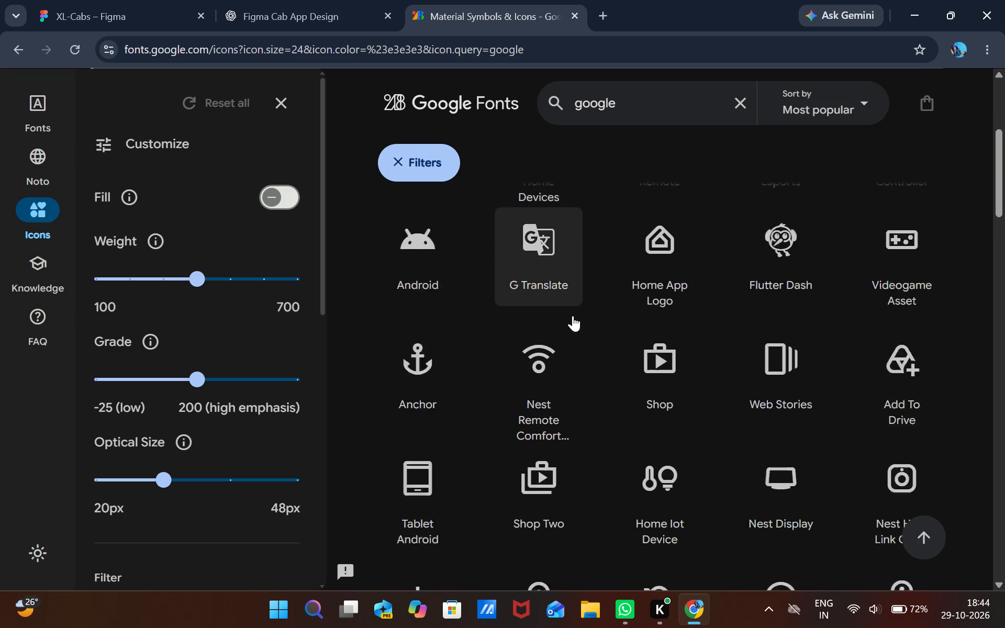
scroll(573, 316, down, 3)
scroll(573, 316, up, 6)
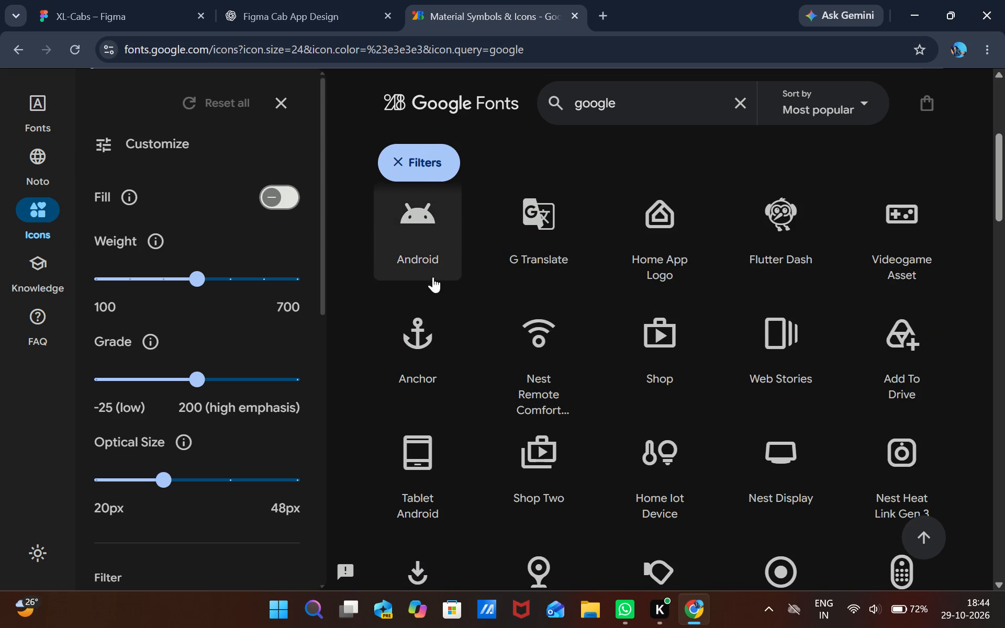
click(276, 112)
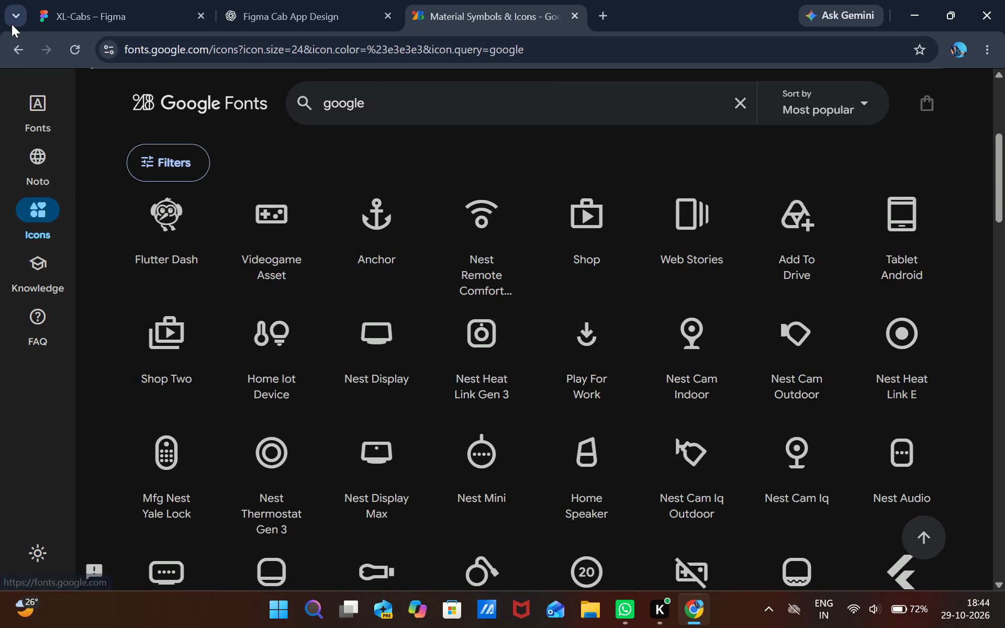
click(29, 49)
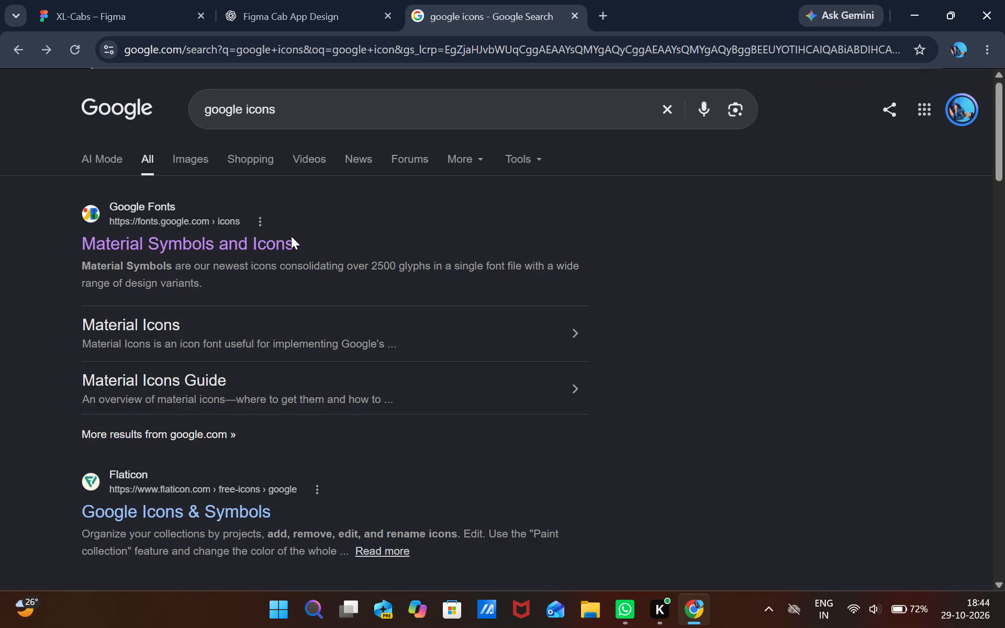
Browse the image results for Google icons and open the preview of CityPNG's Google logo icon with the checkered background.
scroll(215, 279, down, 2)
scroll(215, 332, up, 1)
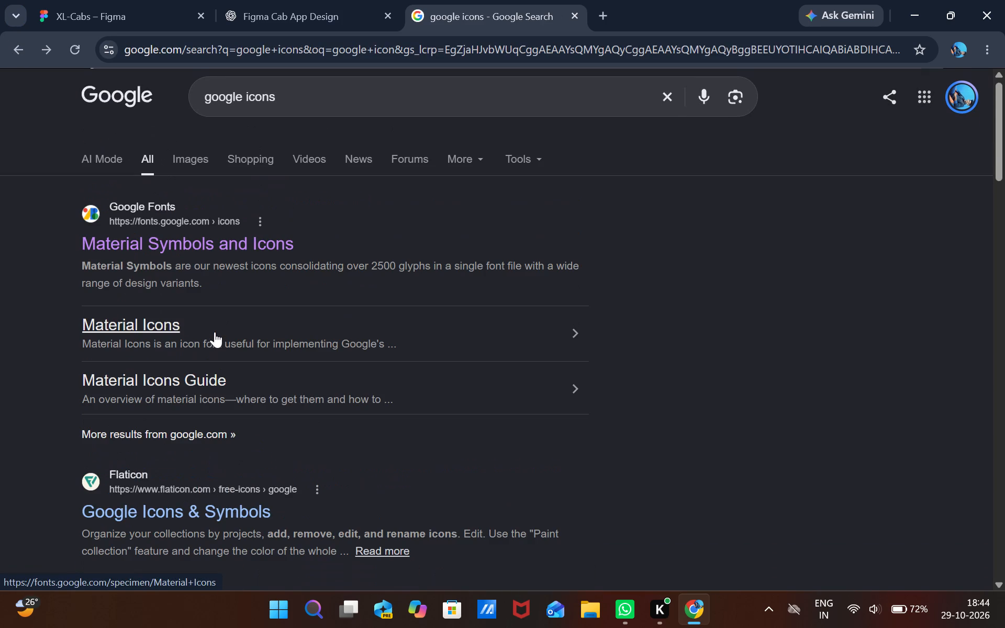
click(193, 148)
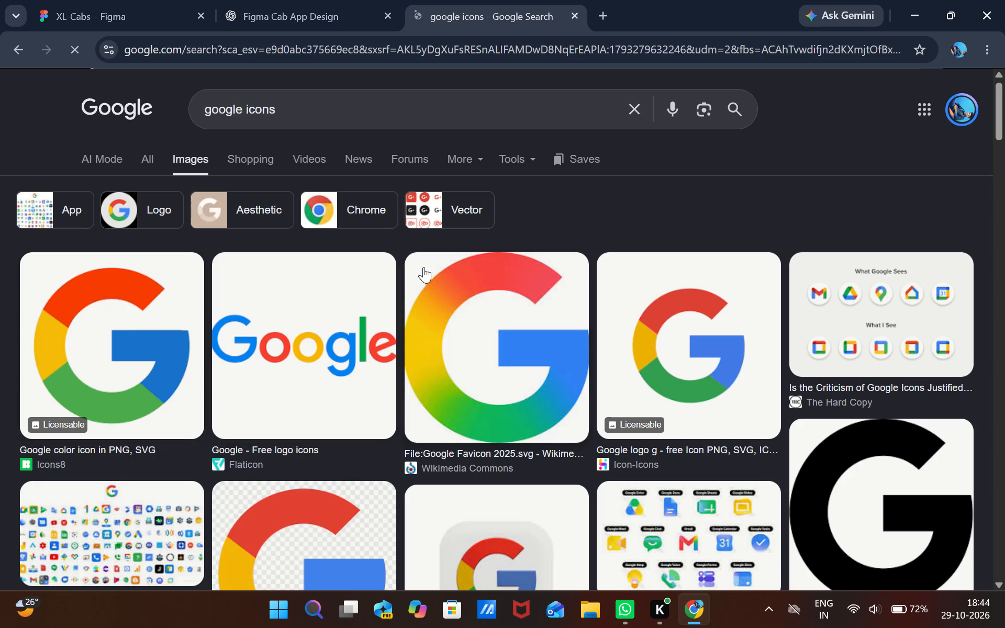
scroll(419, 269, down, 5)
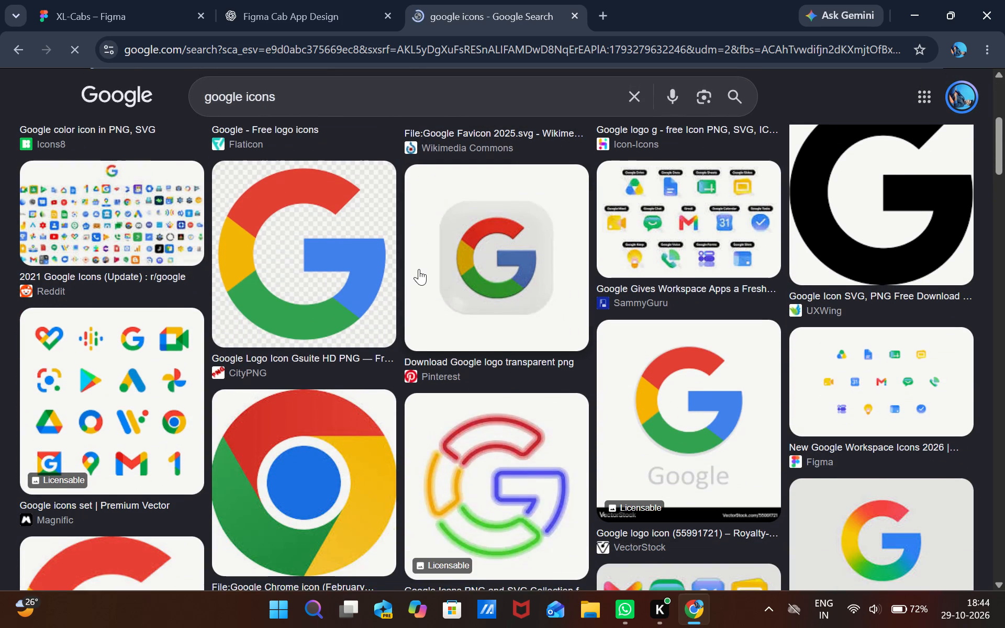
scroll(419, 269, down, 1)
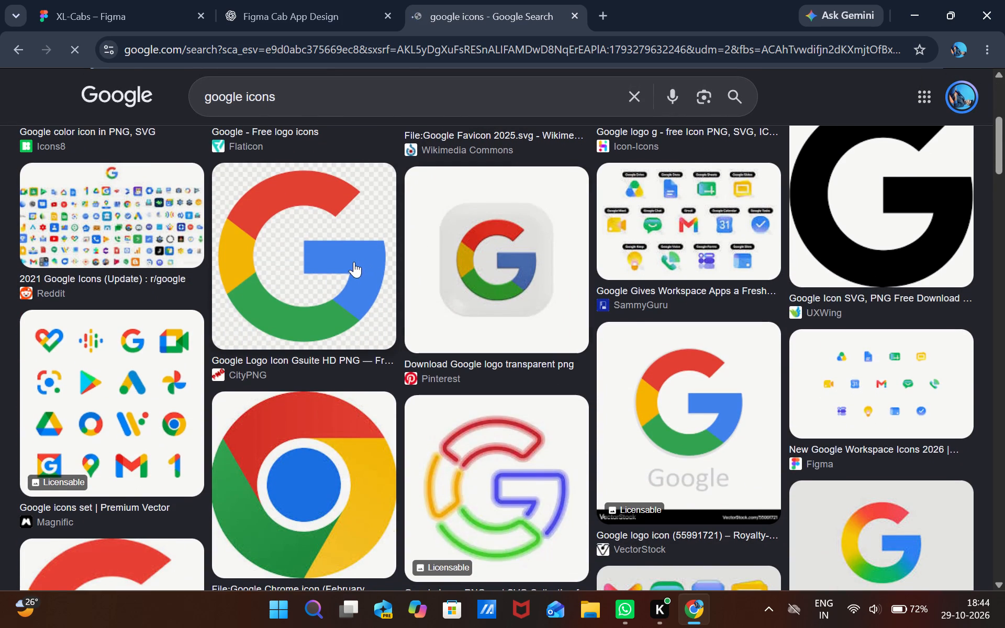
click(345, 260)
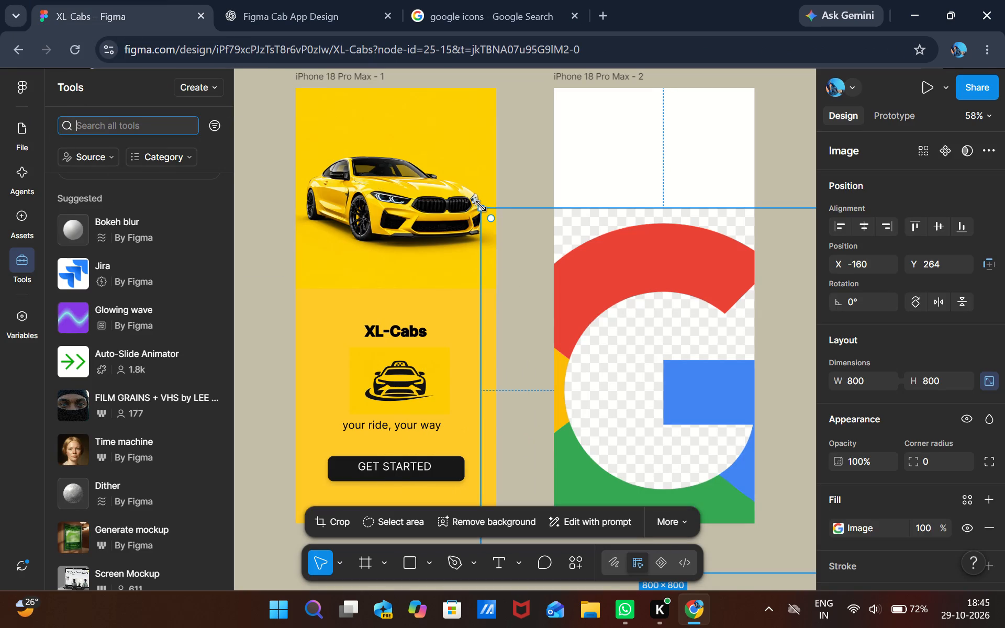
Move the Google logo off the login frame and scale it down to about 78 × 78, keeping it upright.
drag(482, 206, 600, 272)
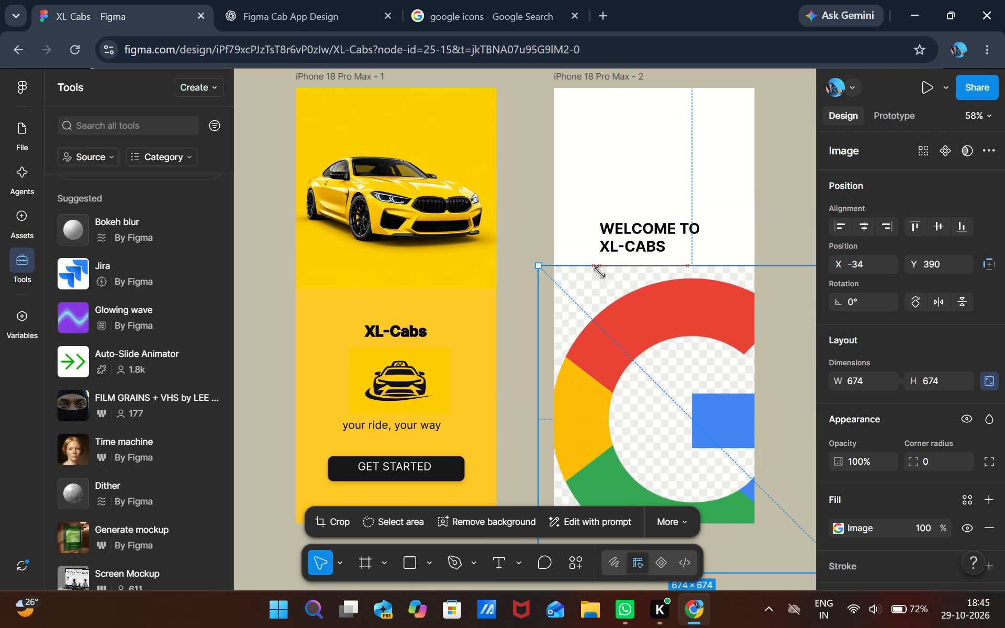
drag(600, 272, 700, 332)
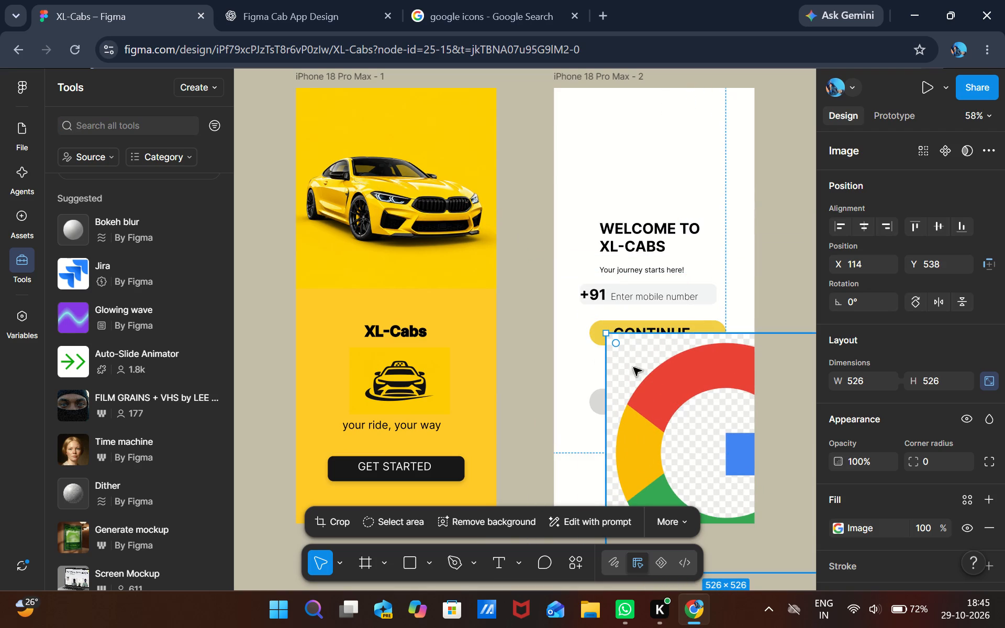
drag(654, 373, 567, 308)
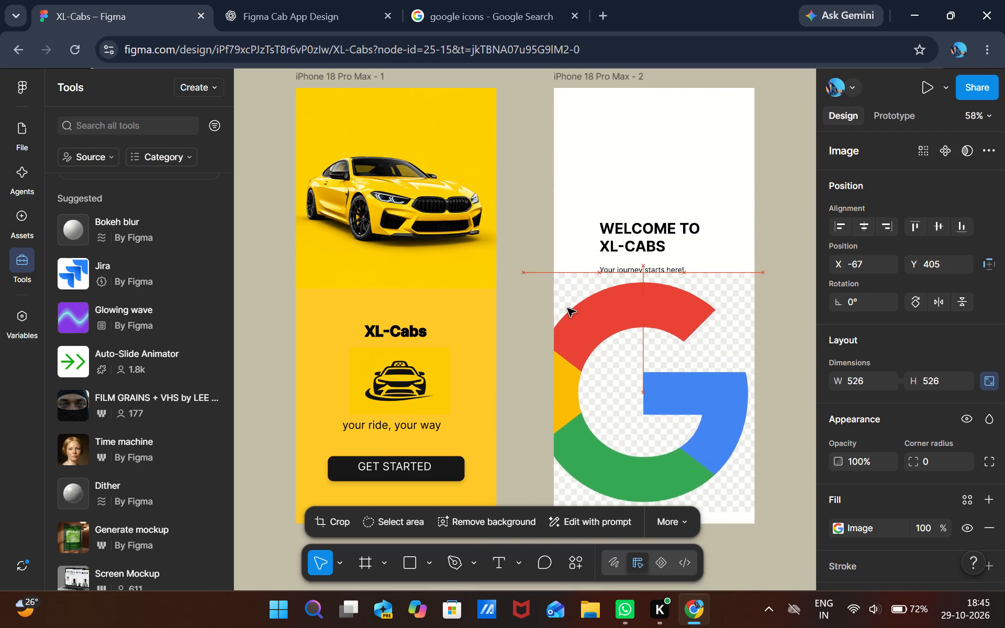
drag(567, 308, 522, 265)
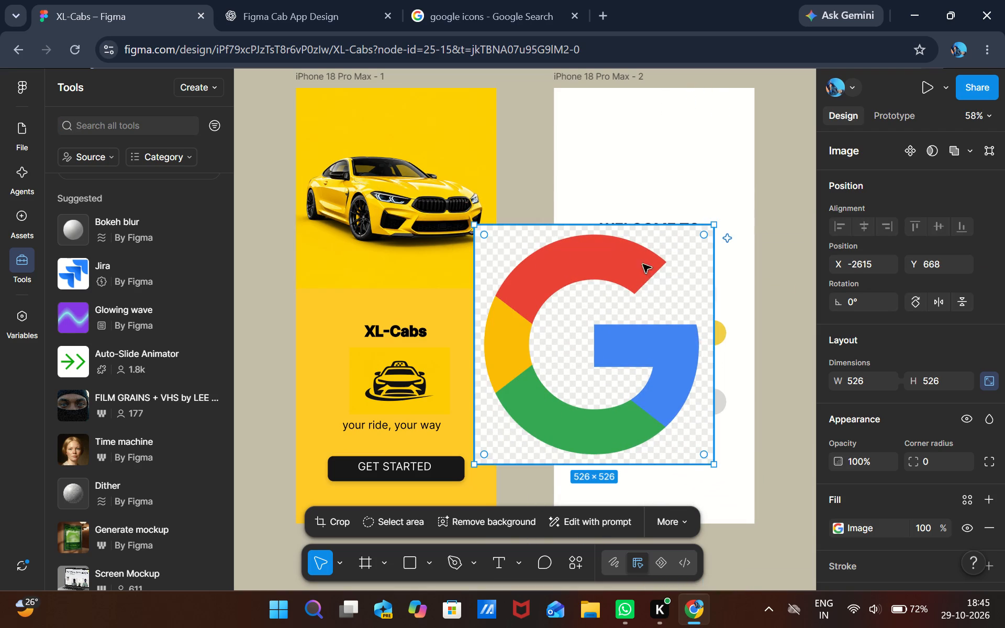
drag(715, 228, 400, 589)
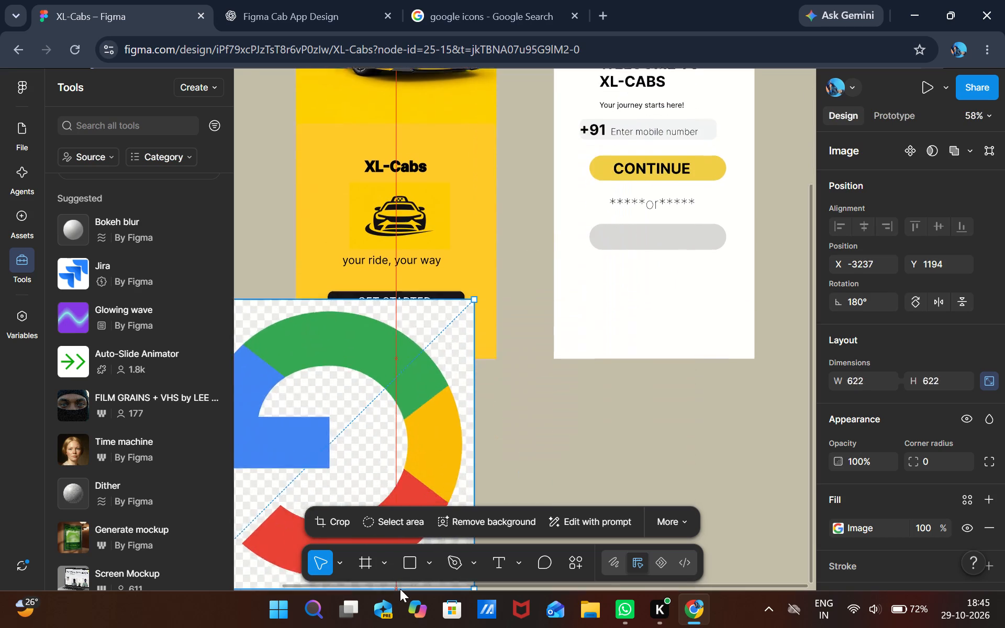
drag(400, 589, 435, 250)
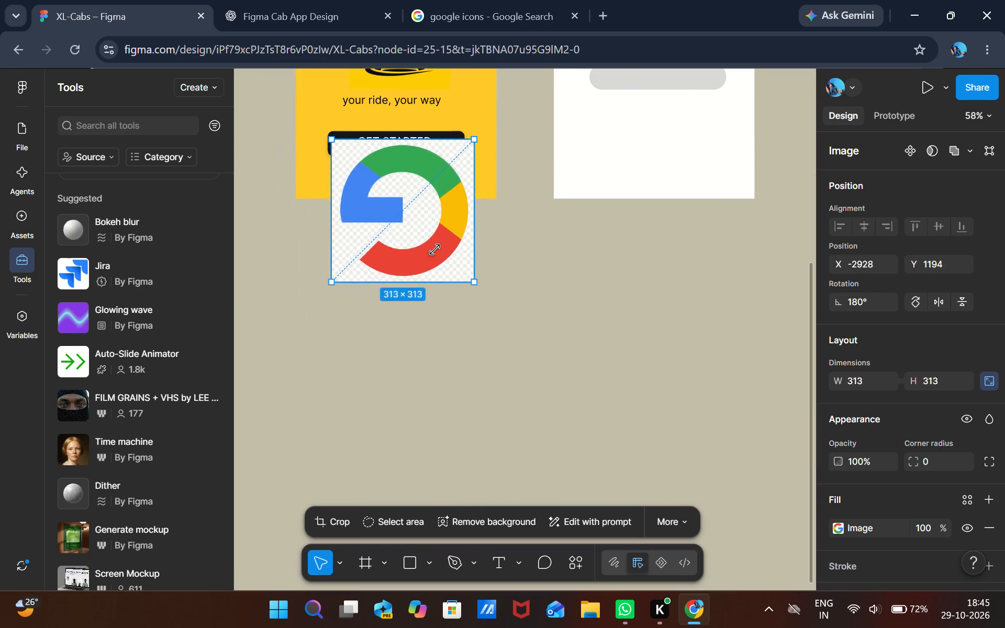
drag(435, 250, 509, 154)
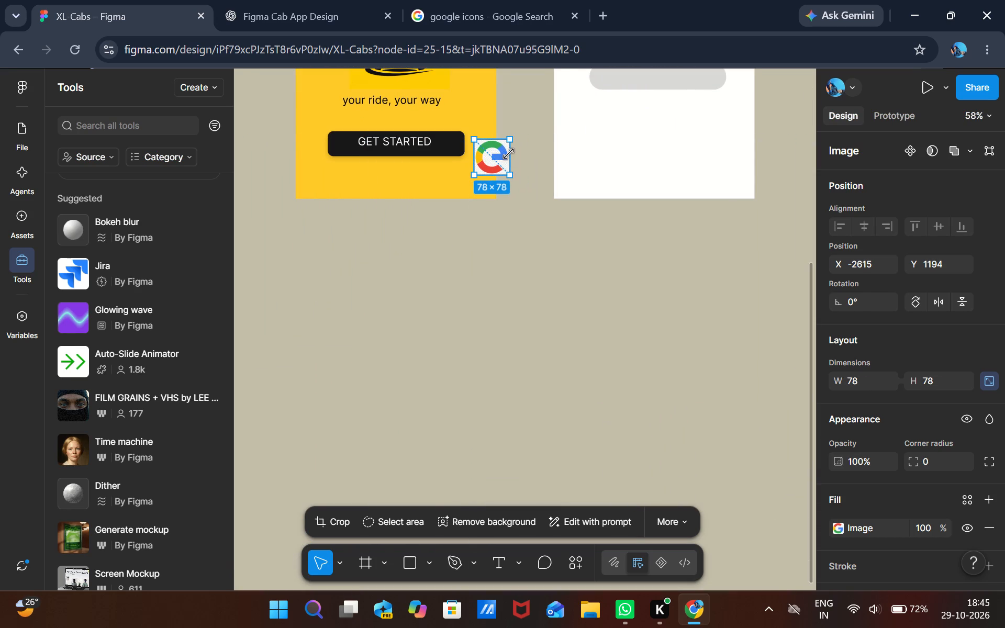
drag(509, 154, 511, 122)
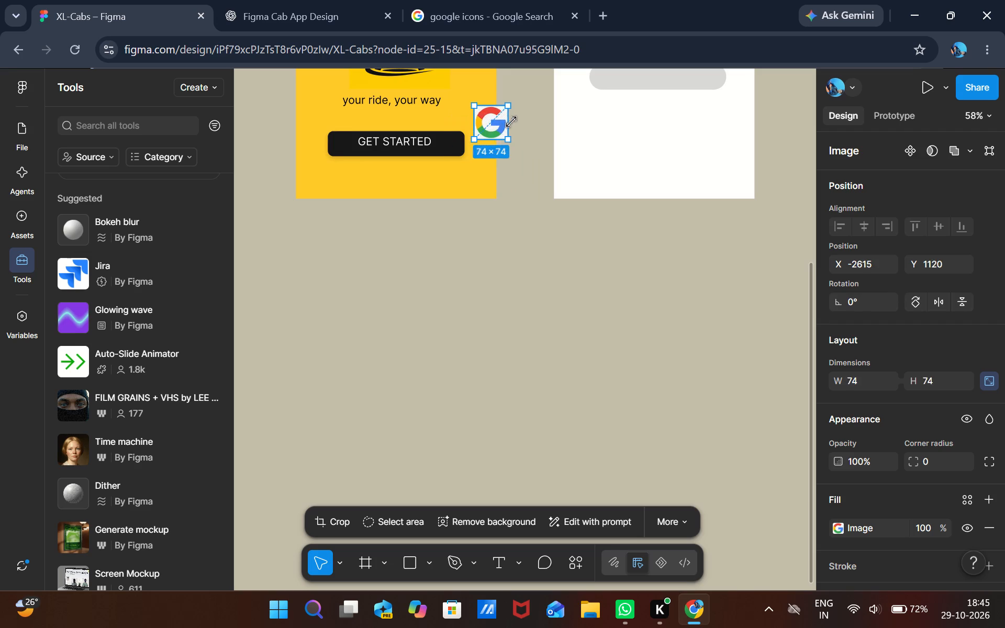
drag(511, 122, 510, 126)
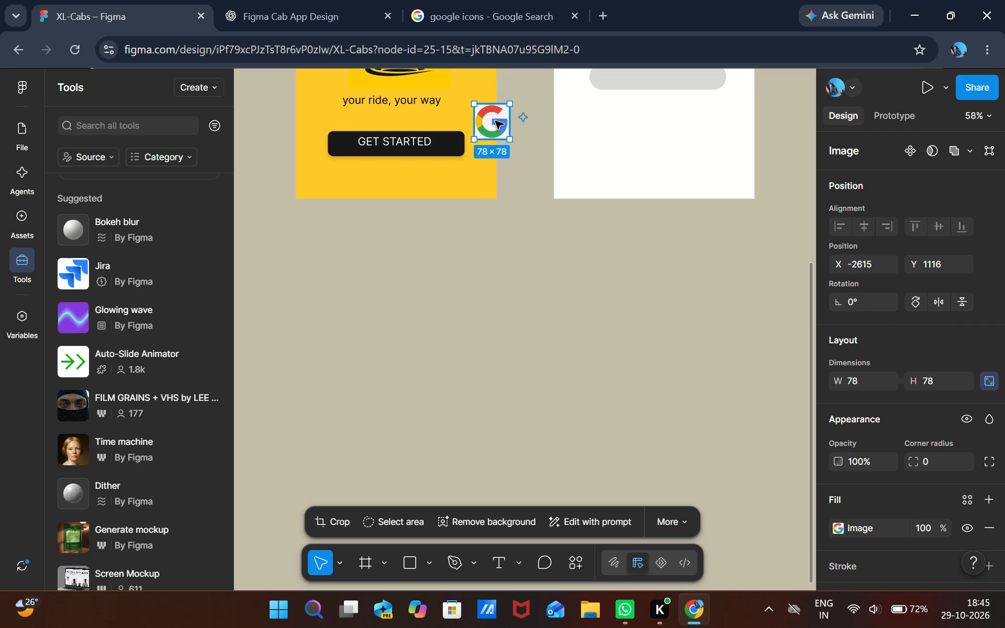
Fit the Google logo inside the left end of the grey button under the "or" divider, about 45 × 45 at X 99, Y 666.
drag(495, 124, 580, 101)
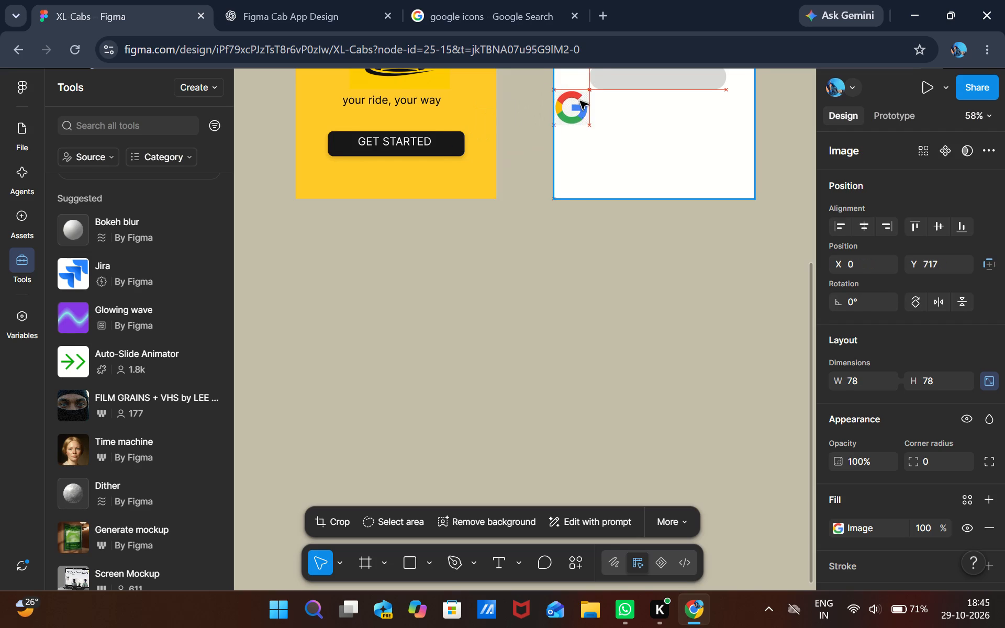
drag(580, 101, 610, 141)
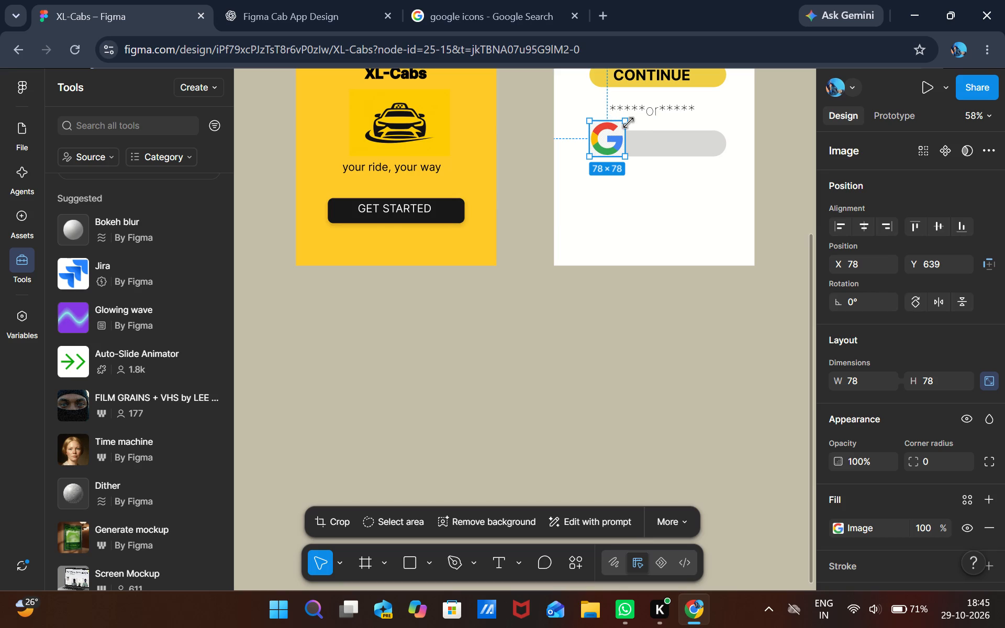
click(629, 123)
drag(629, 123, 611, 137)
drag(621, 123, 599, 136)
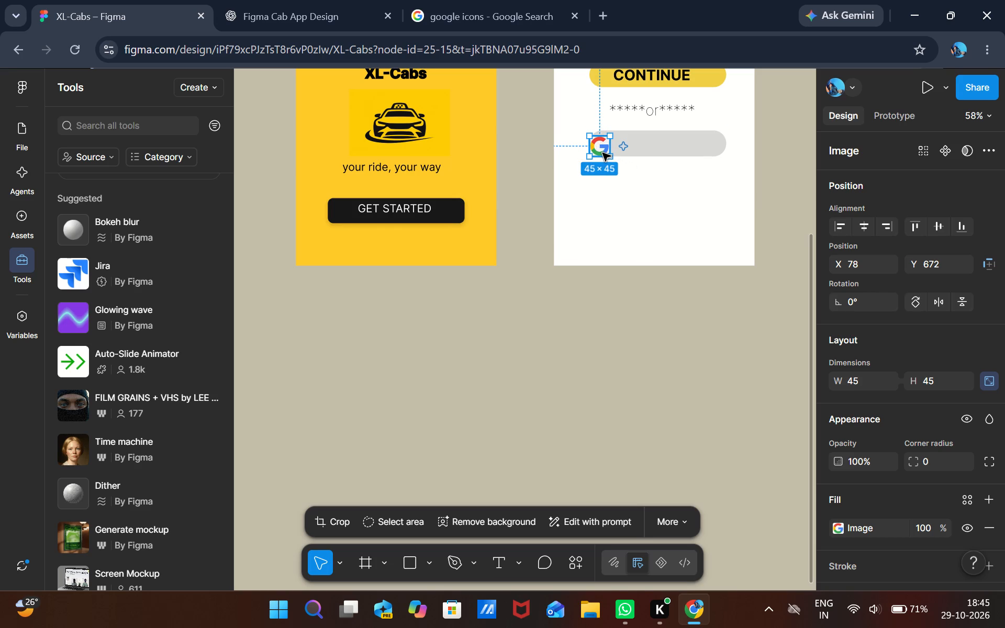
drag(602, 153, 611, 151)
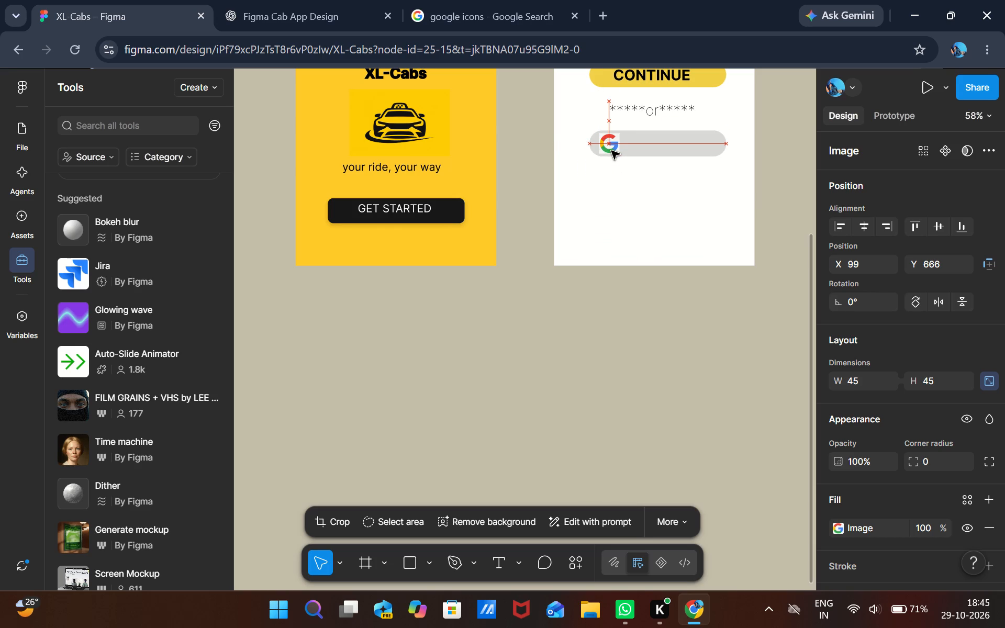
drag(611, 151, 610, 150)
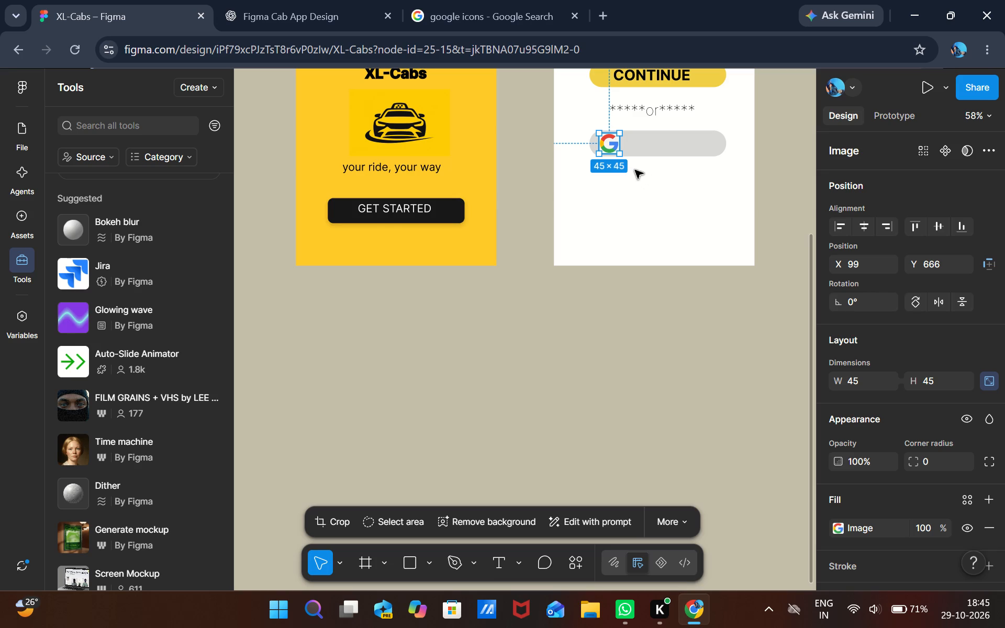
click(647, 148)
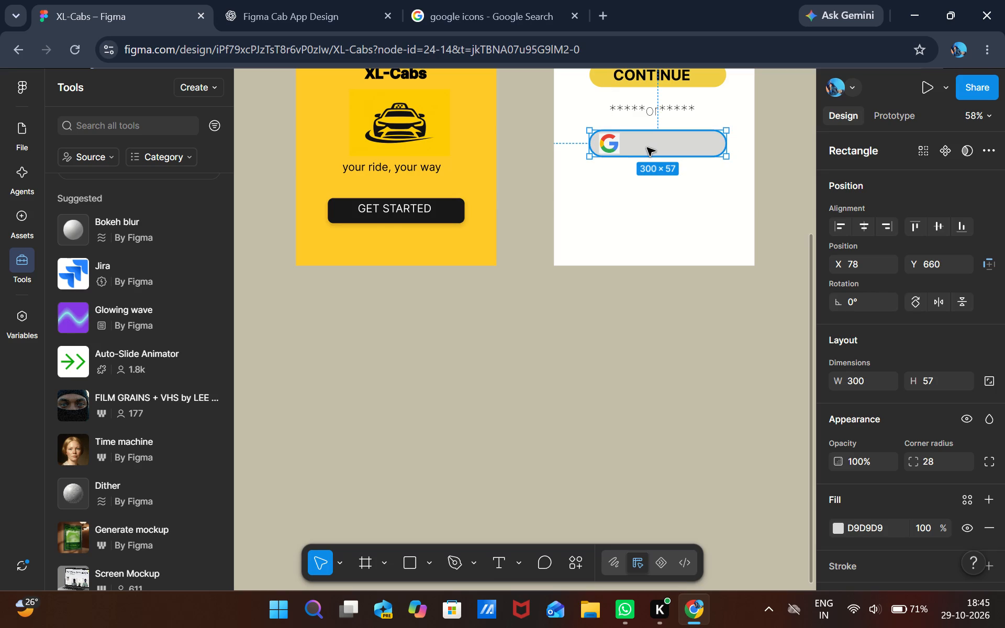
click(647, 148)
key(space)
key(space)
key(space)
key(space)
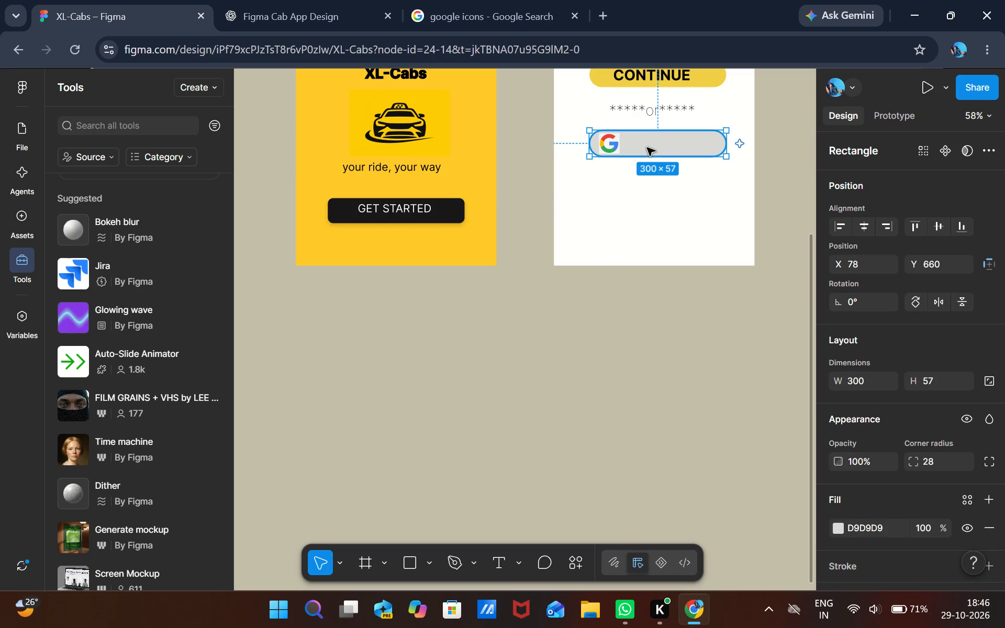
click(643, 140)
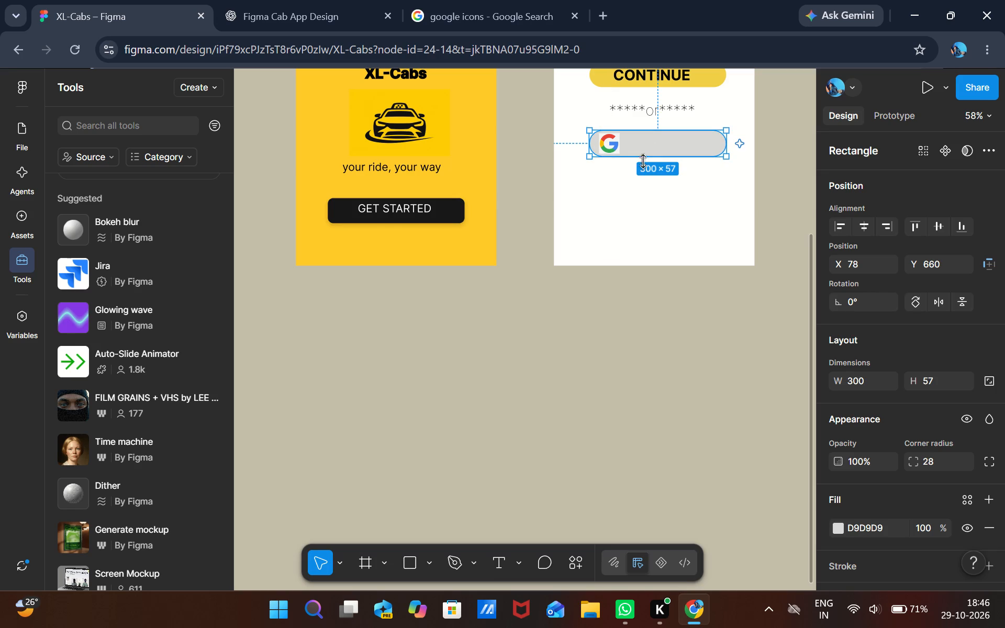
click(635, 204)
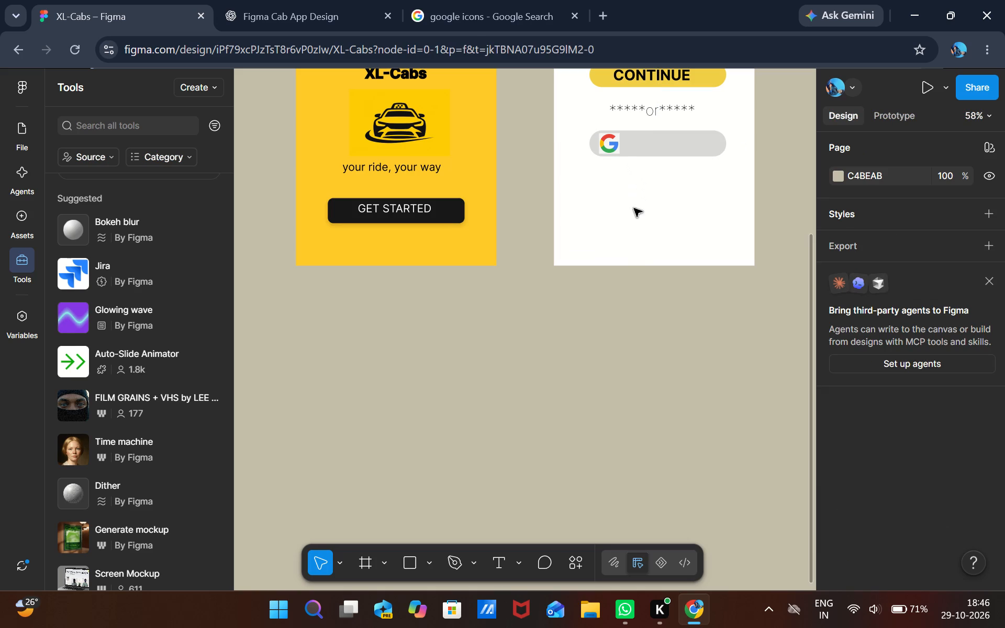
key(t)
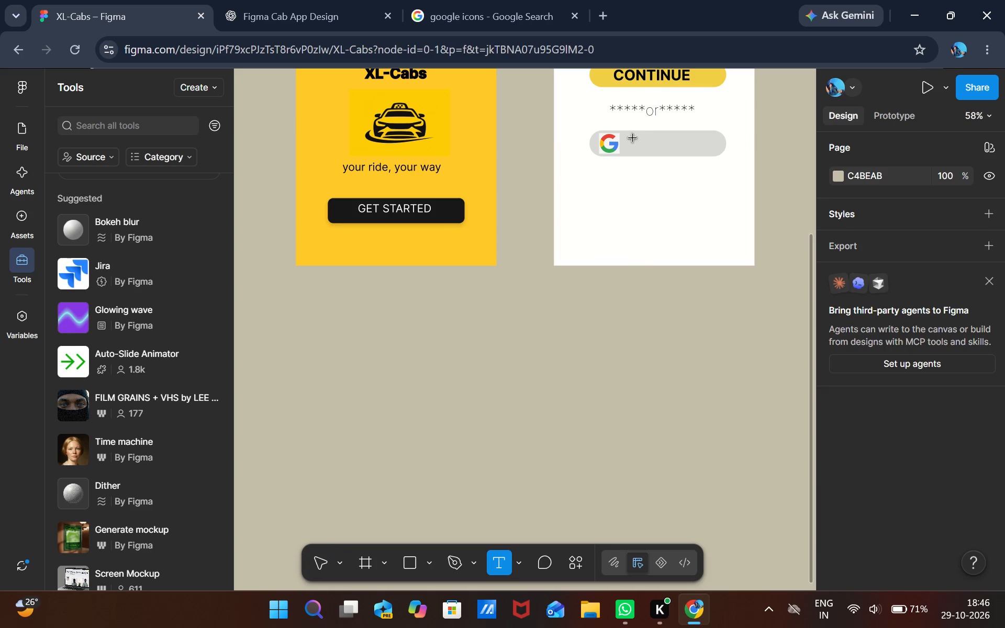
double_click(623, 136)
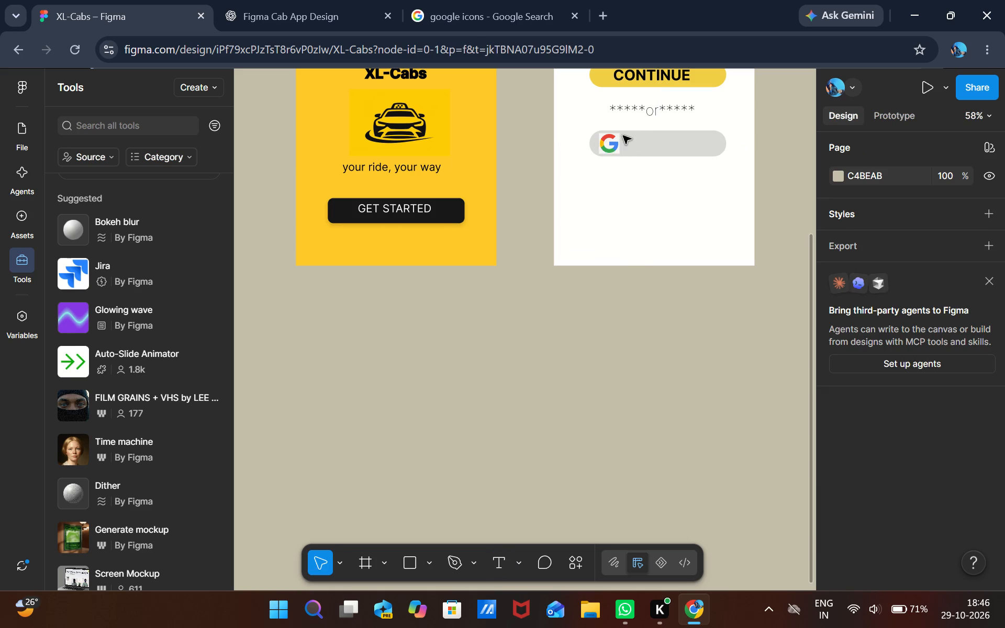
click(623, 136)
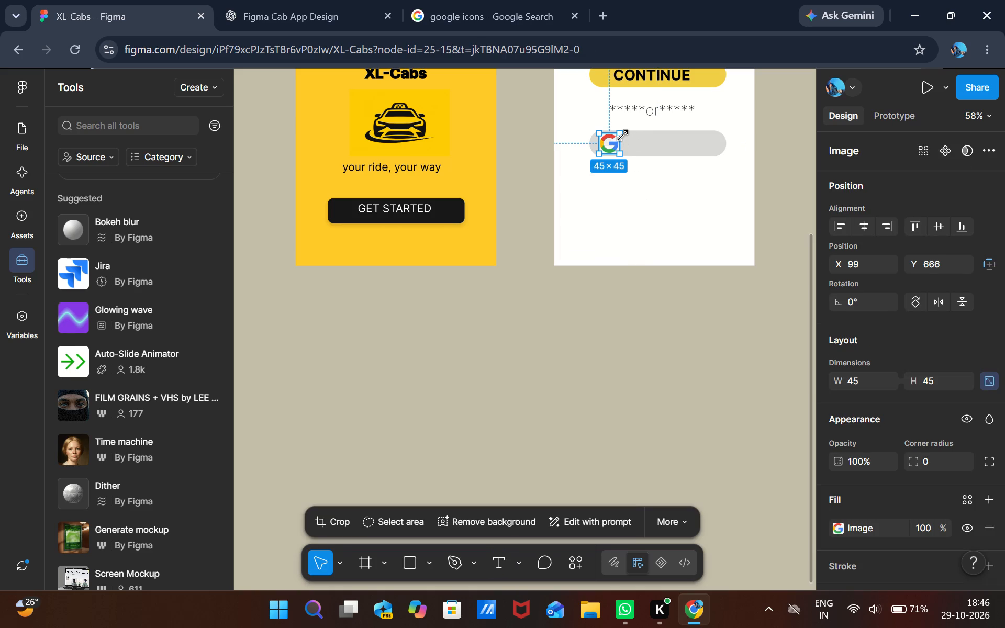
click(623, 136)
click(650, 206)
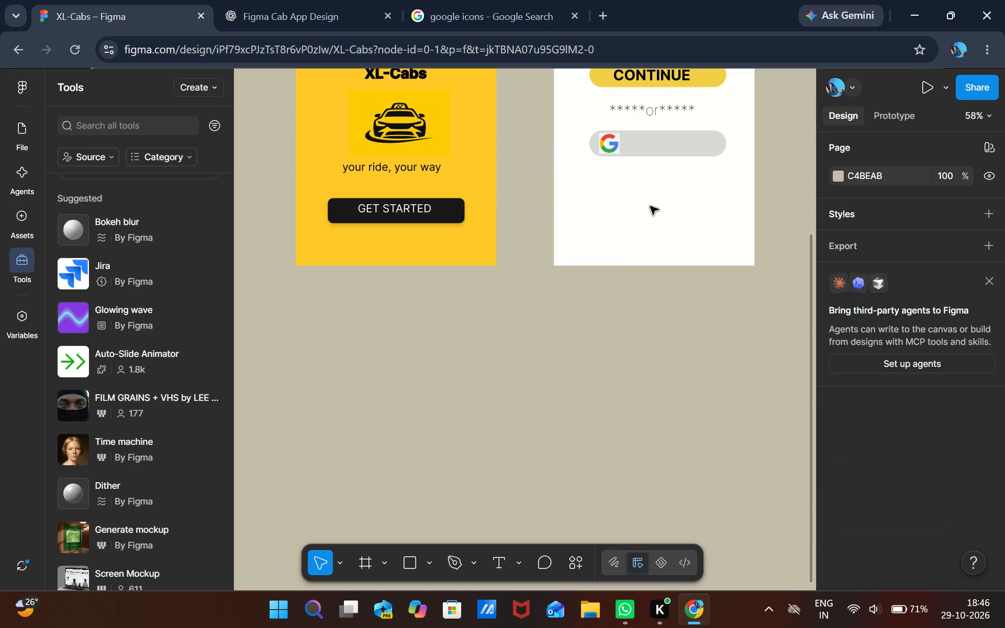
Draw a text box about 195 × 39 inside the grey button beside the Google logo, at about X 152, Y 672.
key(t)
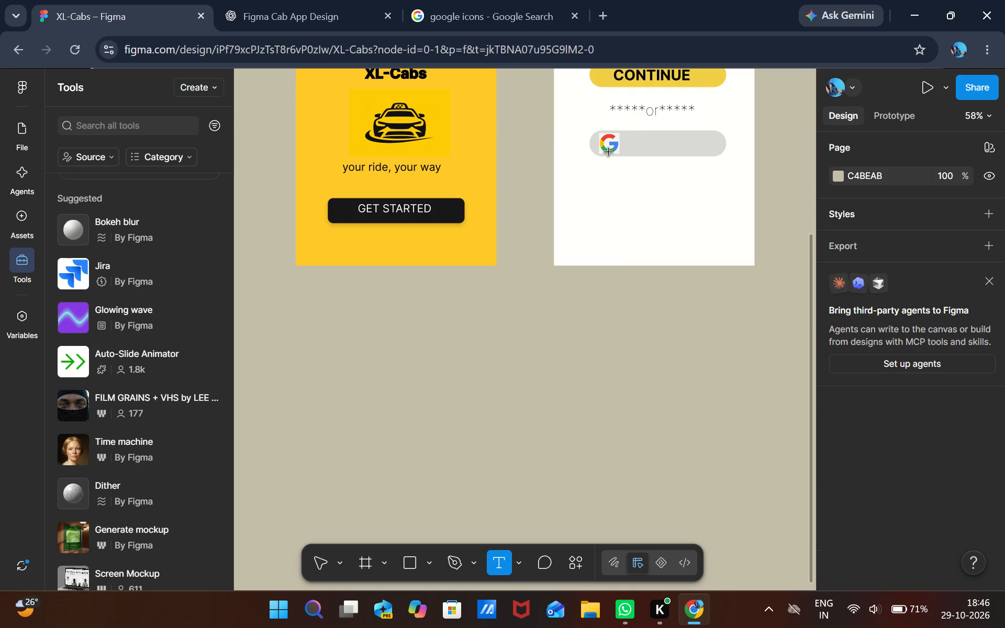
drag(623, 136, 712, 150)
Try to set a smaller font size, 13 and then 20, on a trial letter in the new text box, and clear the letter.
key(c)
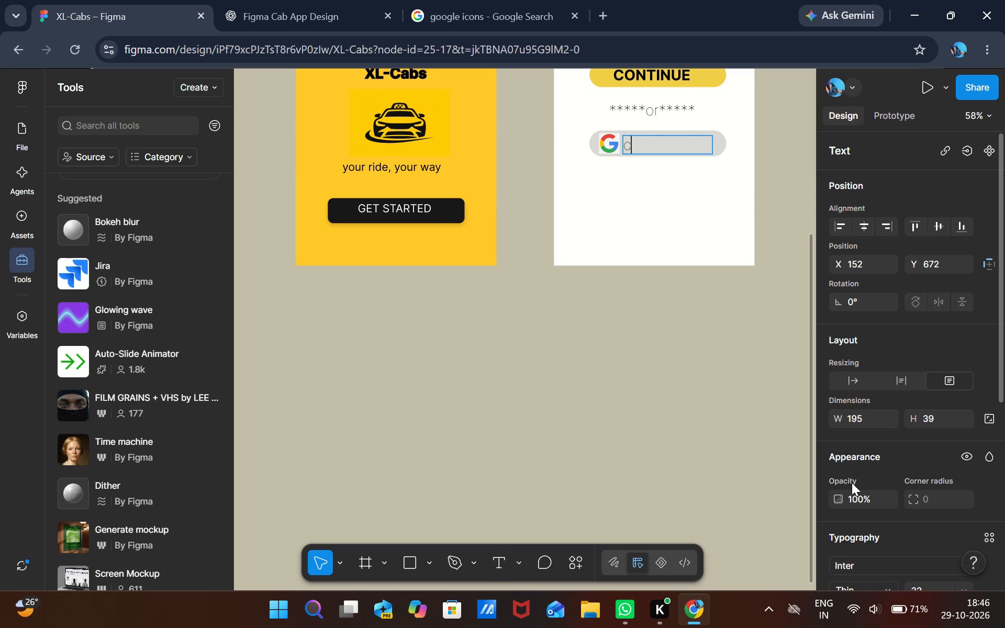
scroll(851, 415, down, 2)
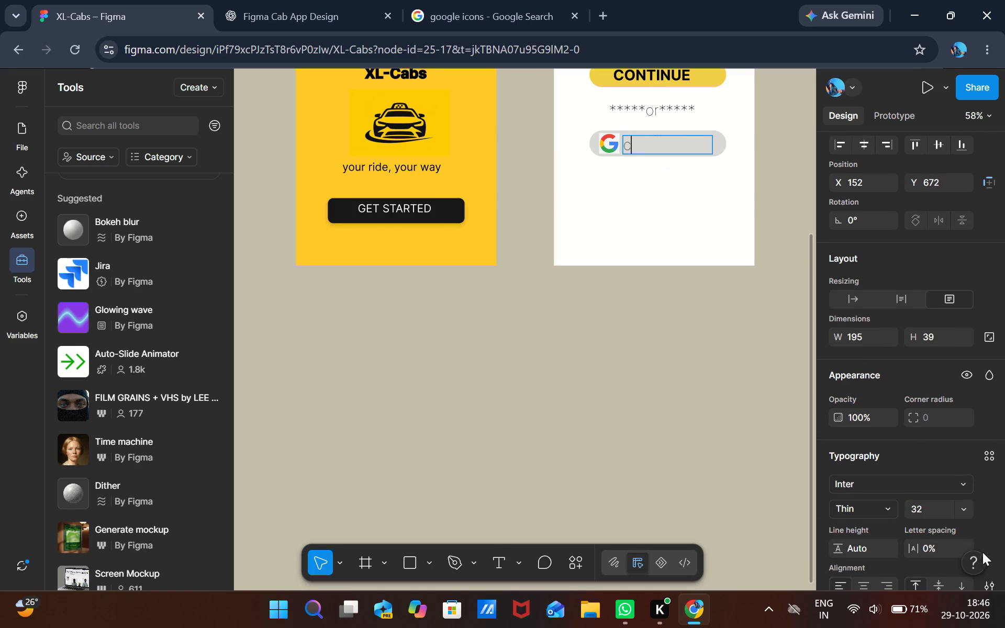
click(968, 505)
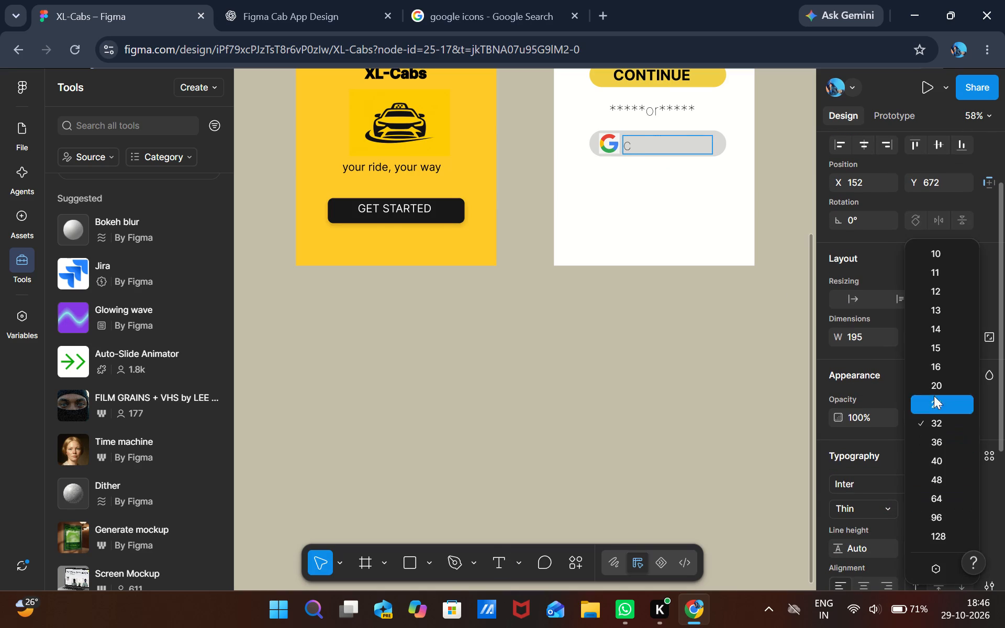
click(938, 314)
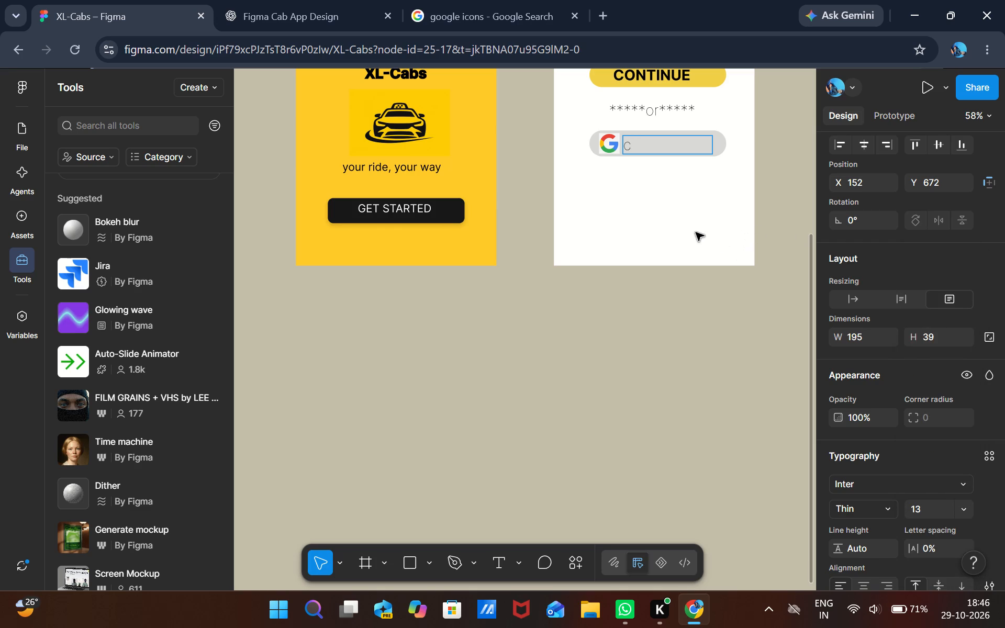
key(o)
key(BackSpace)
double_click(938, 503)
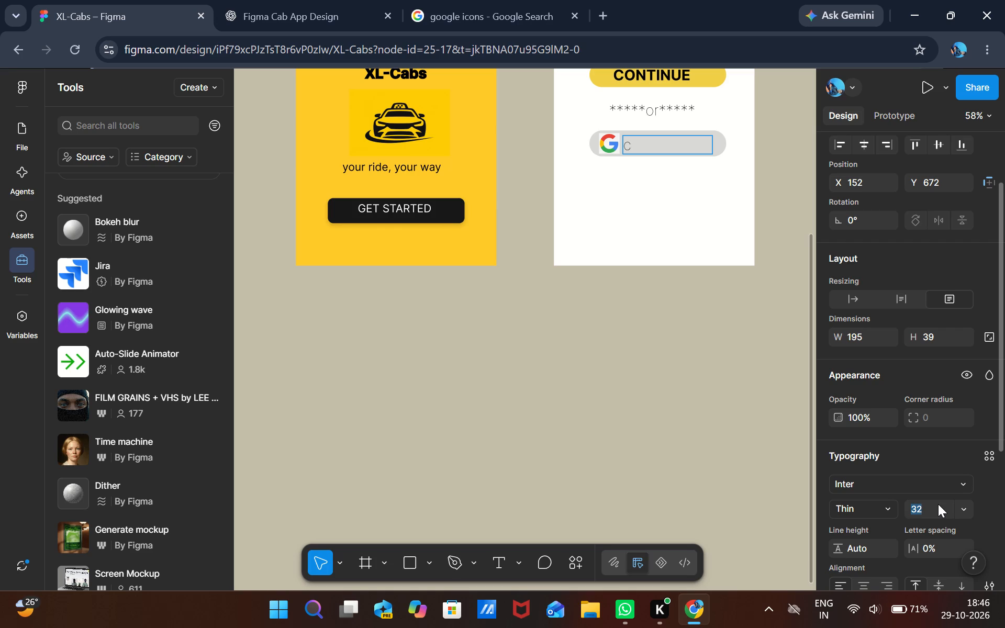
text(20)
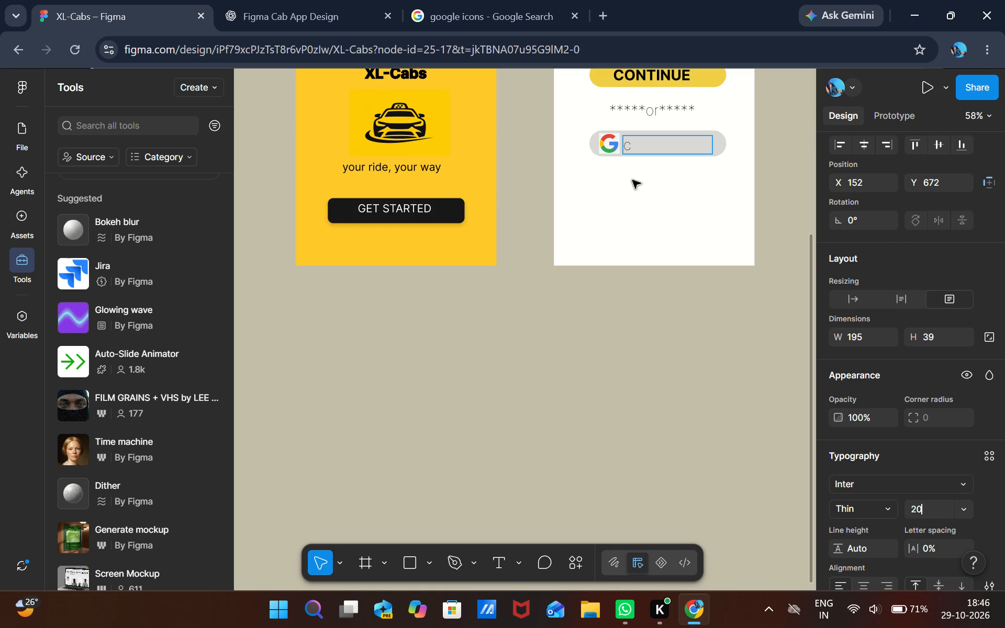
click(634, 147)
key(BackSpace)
Enter the label "countinue" in the text box beside the Google logo.
key(c)
text(ountinu)
key(e)
Set the font size of the "countinue" label to 24.
click(954, 508)
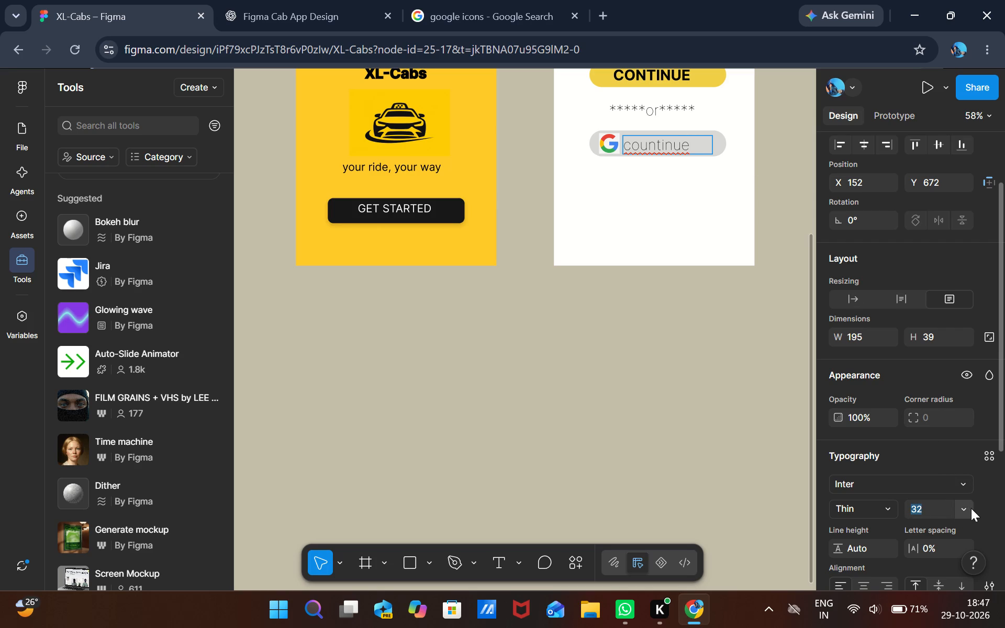
click(966, 508)
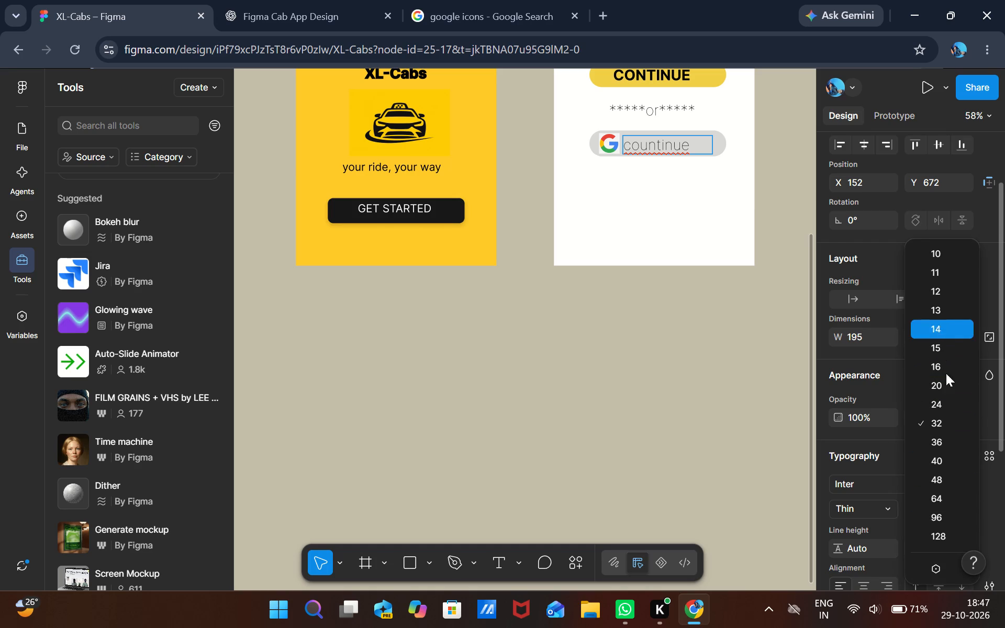
click(695, 152)
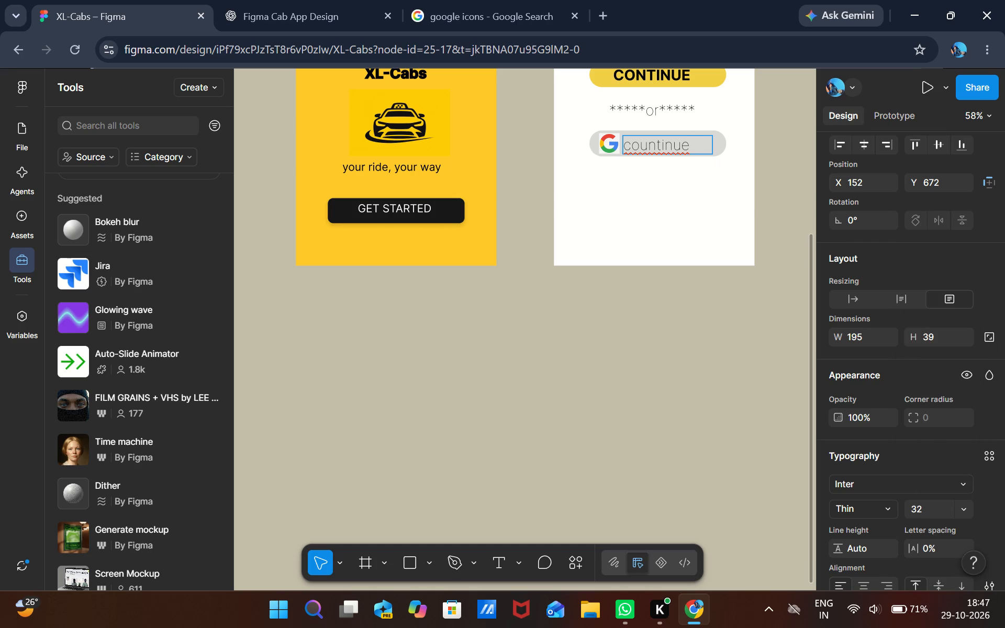
drag(695, 152, 697, 214)
click(697, 214)
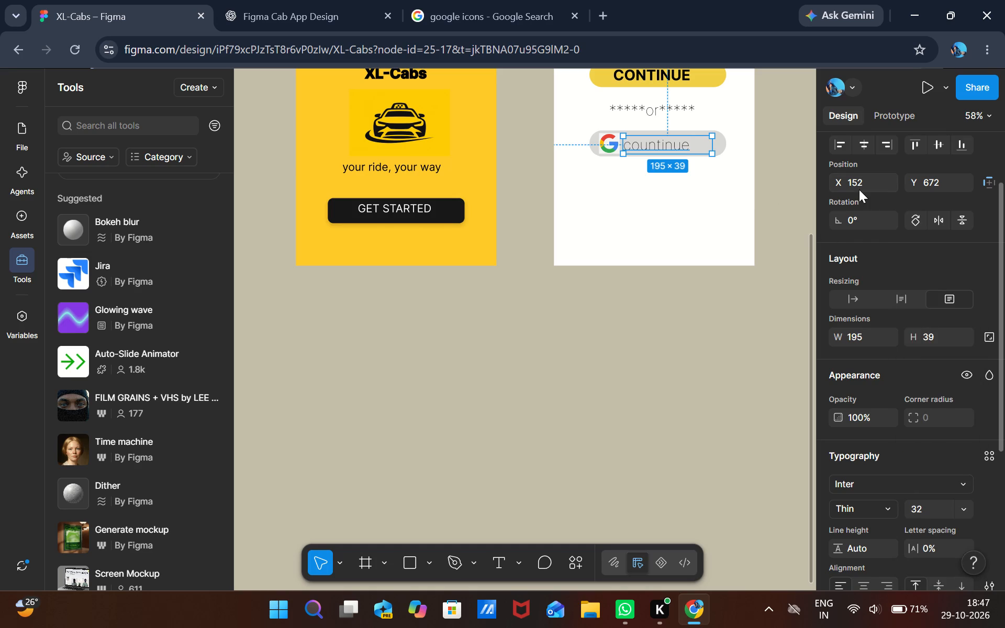
click(961, 503)
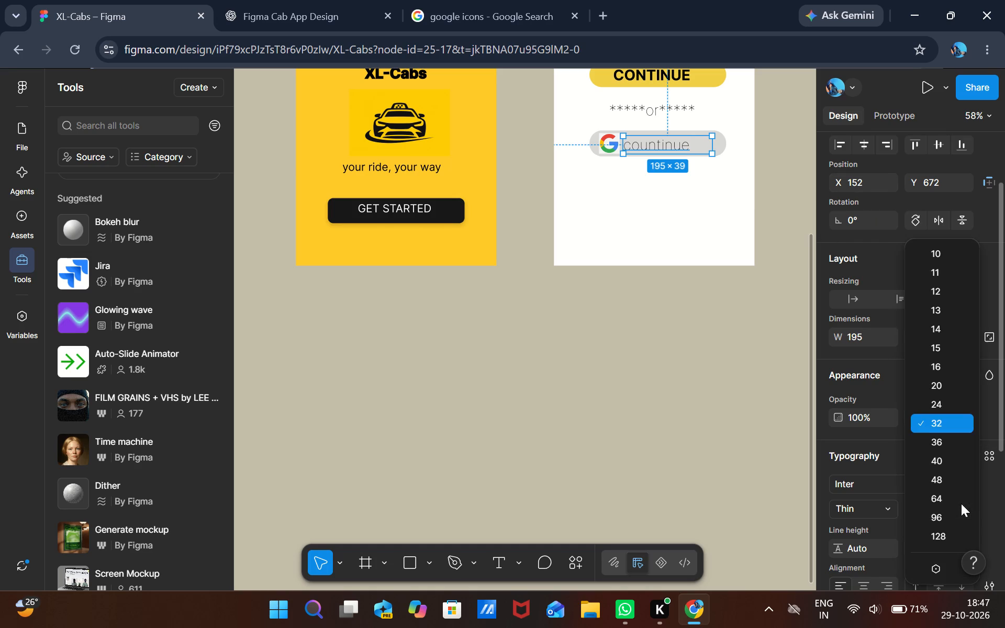
click(941, 403)
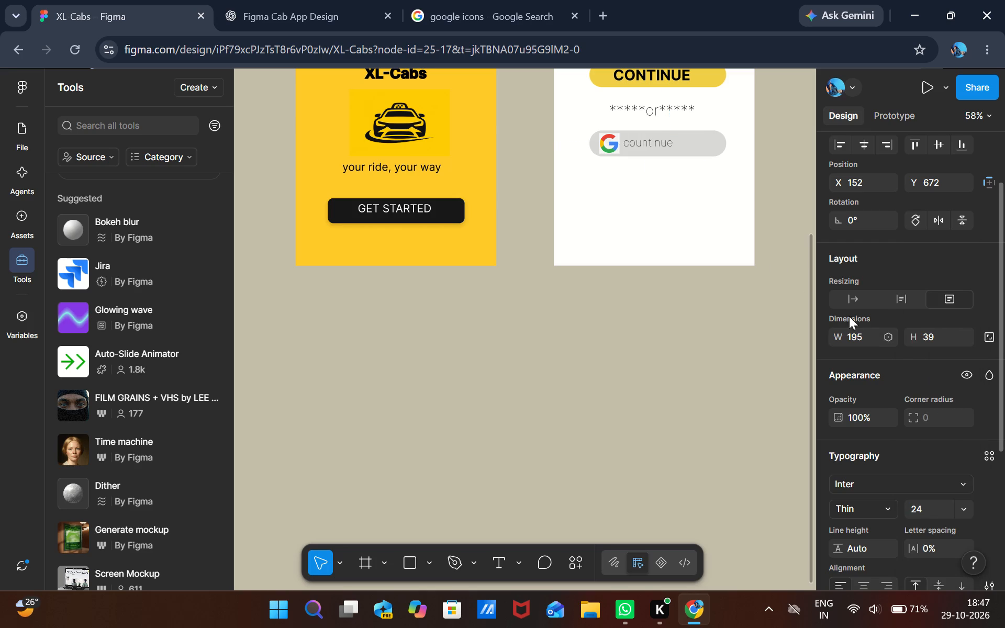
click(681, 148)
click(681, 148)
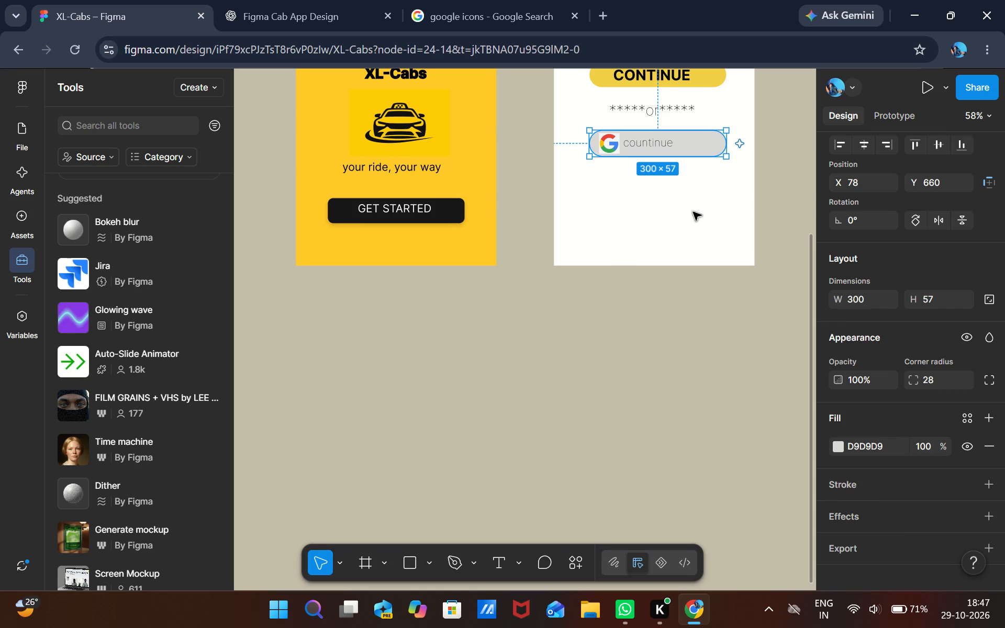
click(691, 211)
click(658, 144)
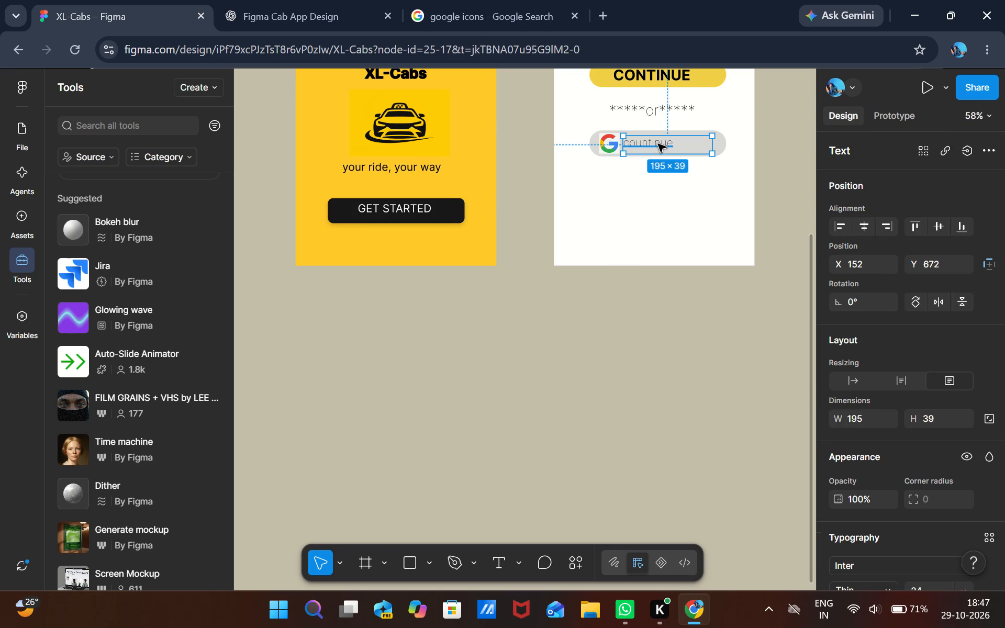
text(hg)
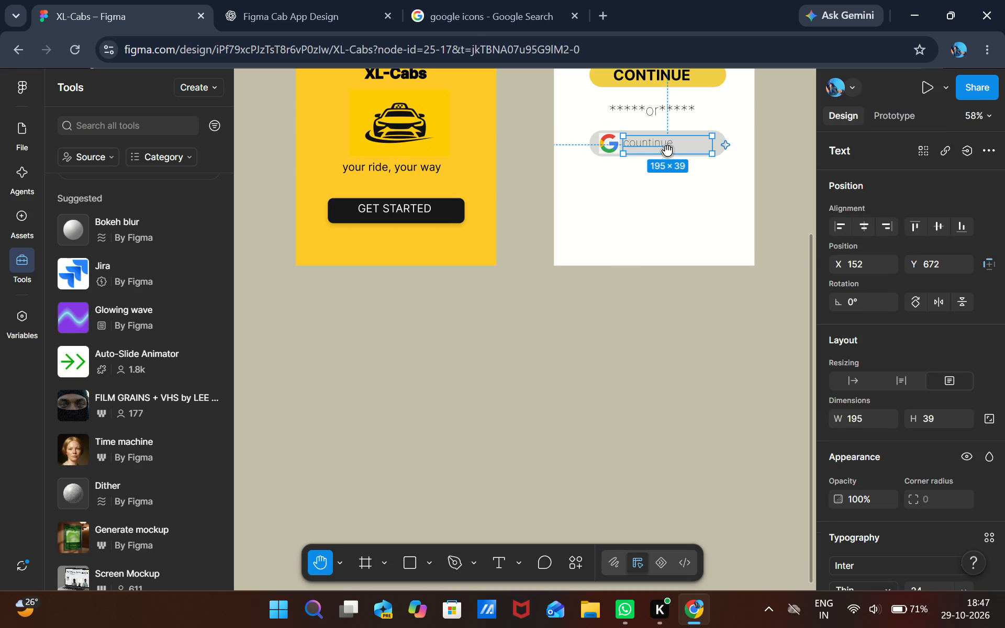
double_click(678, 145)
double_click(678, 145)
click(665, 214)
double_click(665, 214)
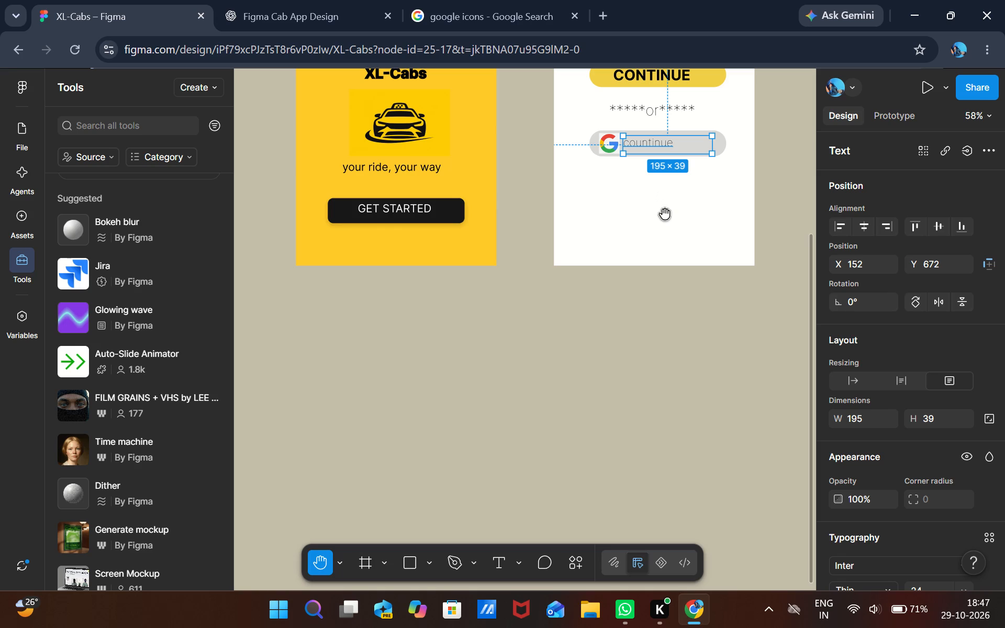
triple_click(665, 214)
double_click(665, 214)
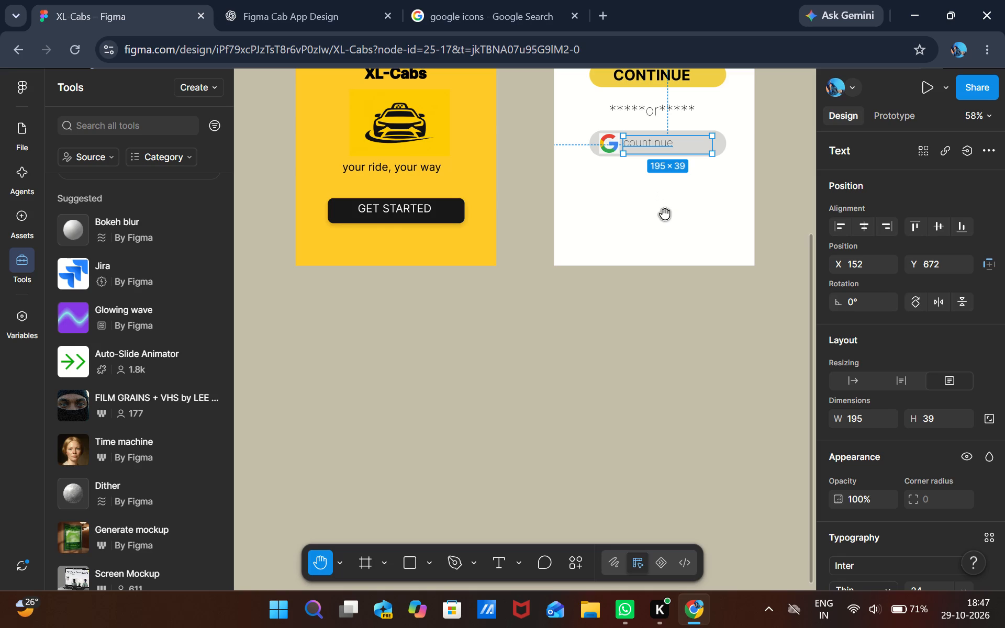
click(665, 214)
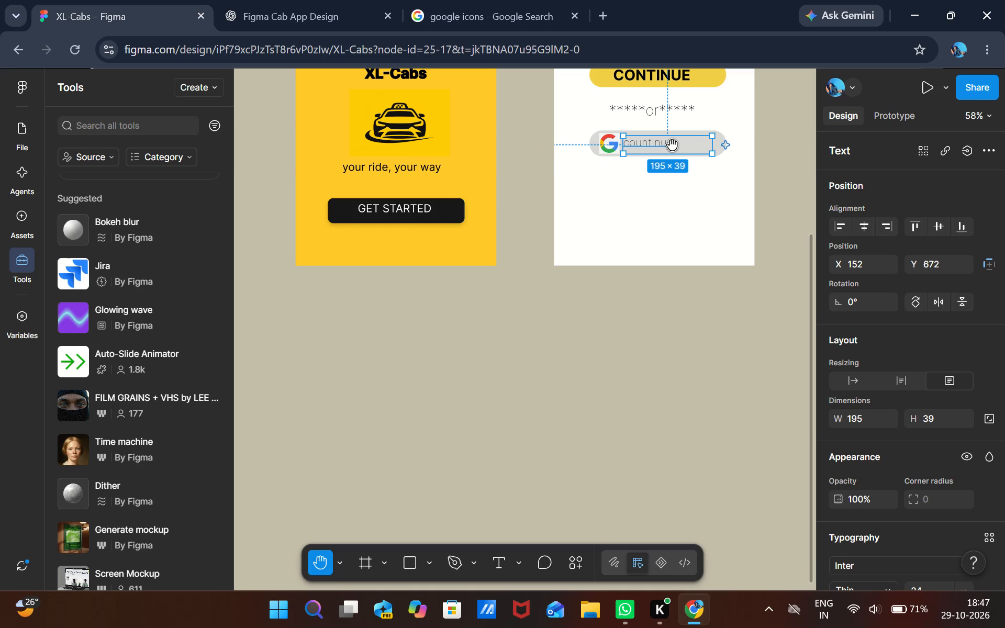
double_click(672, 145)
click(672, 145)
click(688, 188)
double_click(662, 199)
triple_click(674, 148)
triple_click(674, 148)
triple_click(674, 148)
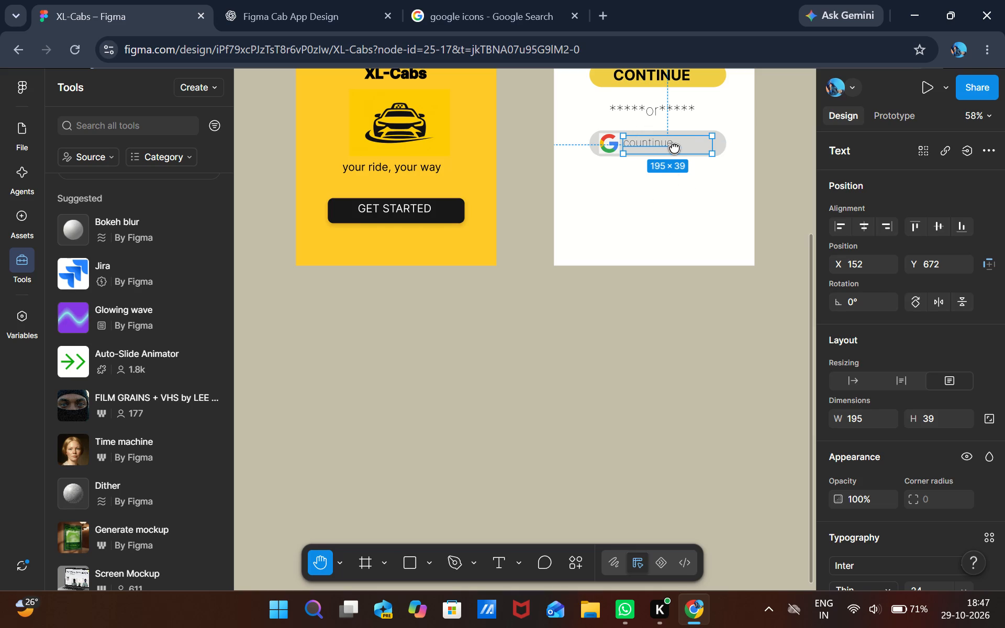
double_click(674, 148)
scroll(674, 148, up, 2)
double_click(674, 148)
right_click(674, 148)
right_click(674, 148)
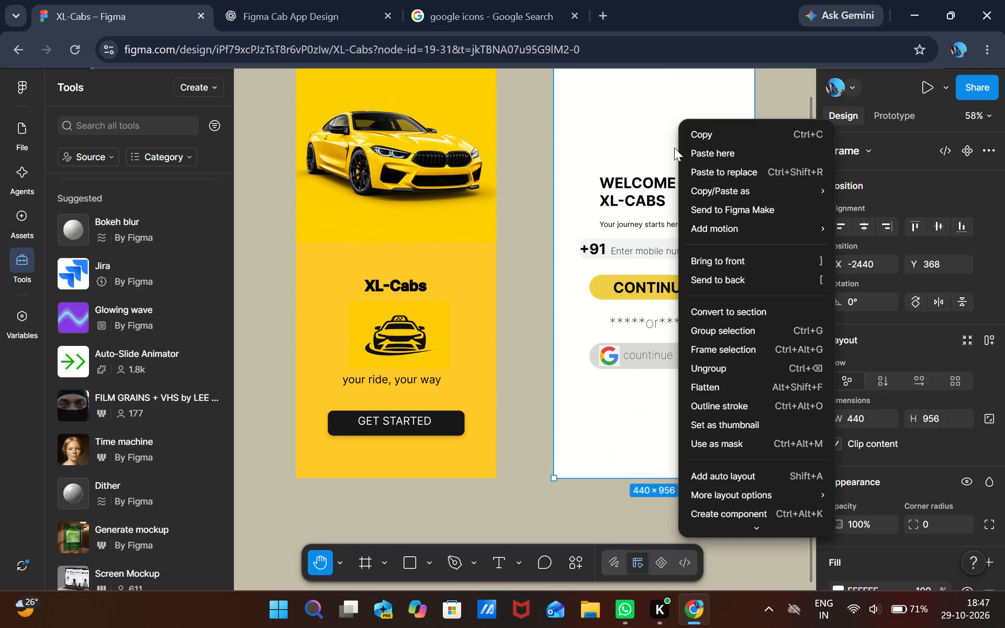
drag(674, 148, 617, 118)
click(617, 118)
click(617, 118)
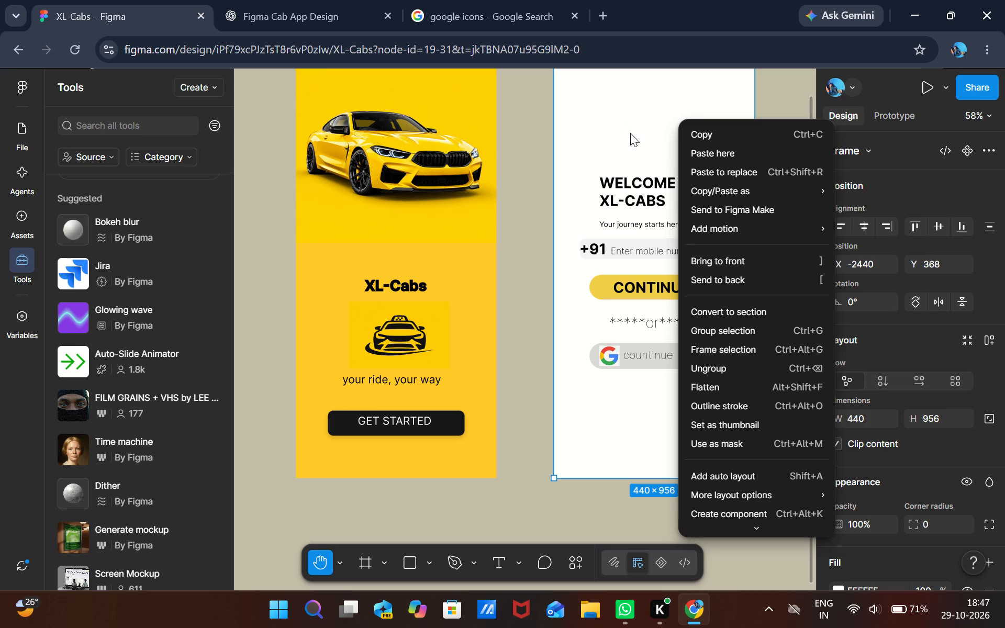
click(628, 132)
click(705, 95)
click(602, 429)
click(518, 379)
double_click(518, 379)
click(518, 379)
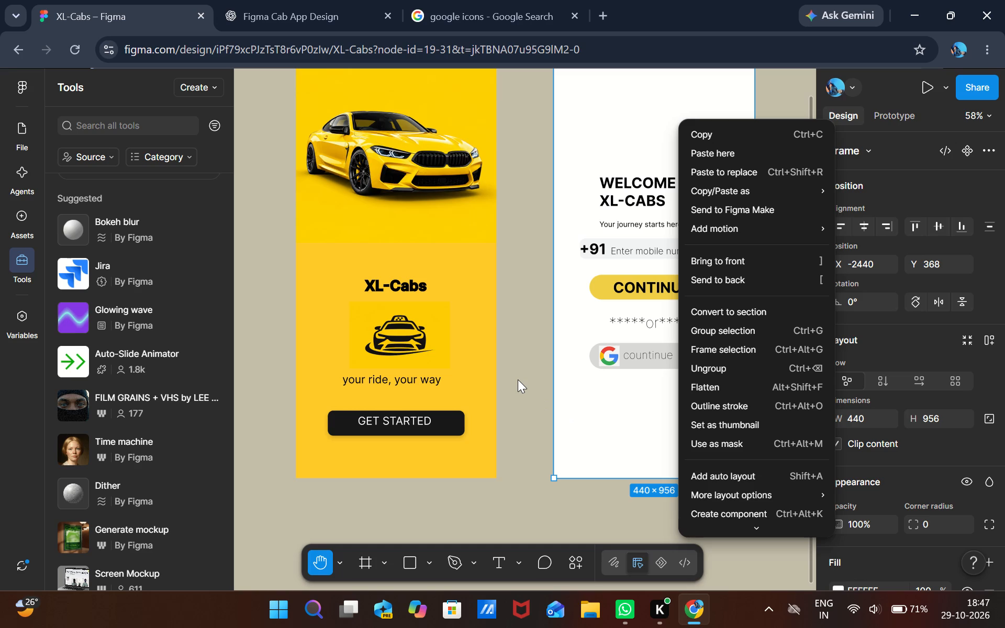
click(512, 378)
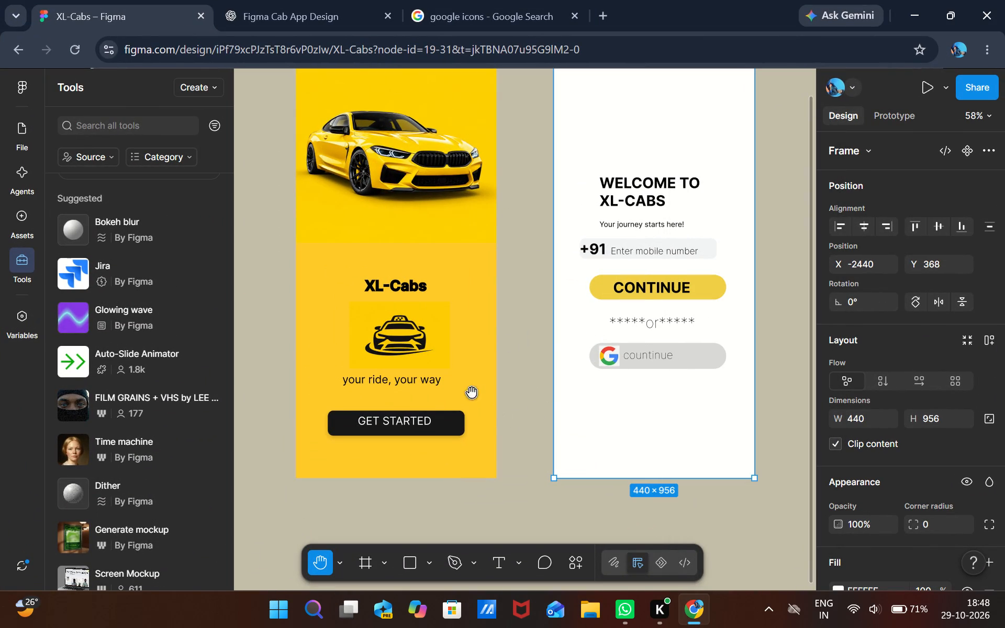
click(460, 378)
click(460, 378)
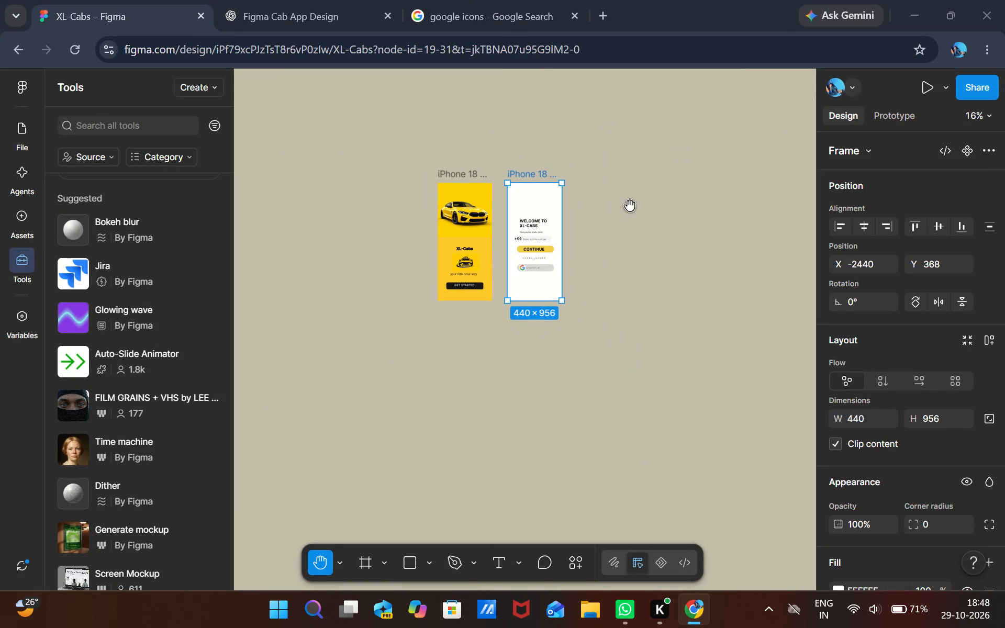
Show the prototype settings for the welcome screen frame and dismiss the "Add interactivity with Make" promotion.
click(598, 196)
click(888, 108)
click(988, 148)
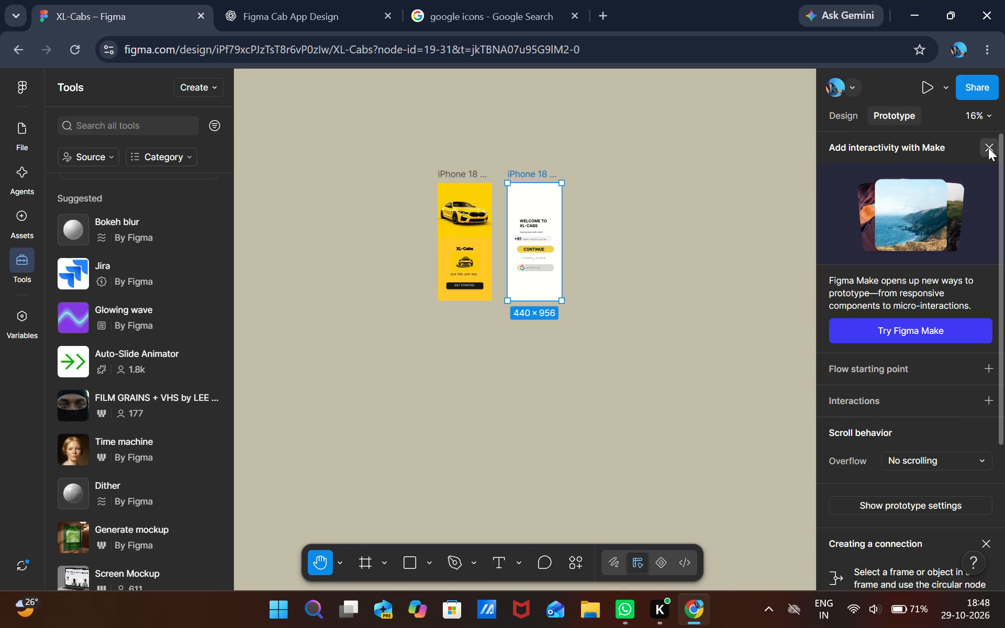
click(703, 193)
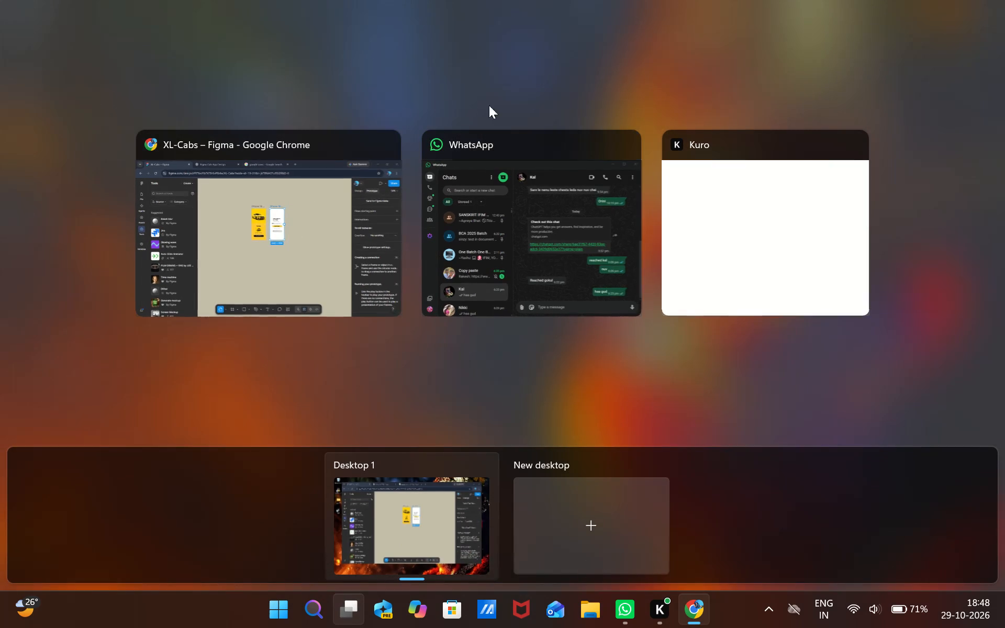
Close the Chrome window holding the XL-Cabs design and the WhatsApp window from the overview of open windows.
click(384, 144)
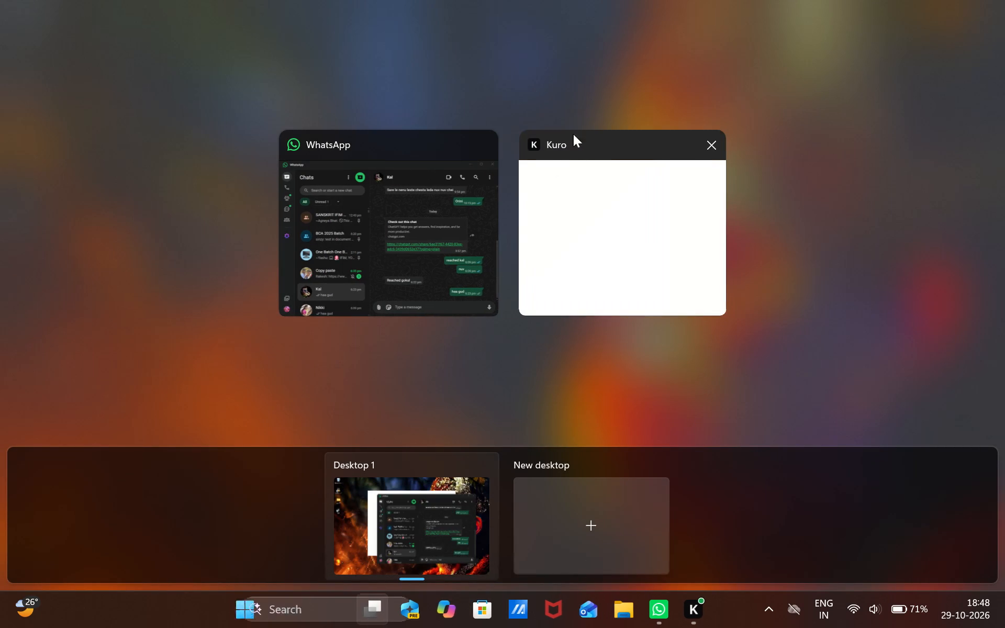
click(479, 142)
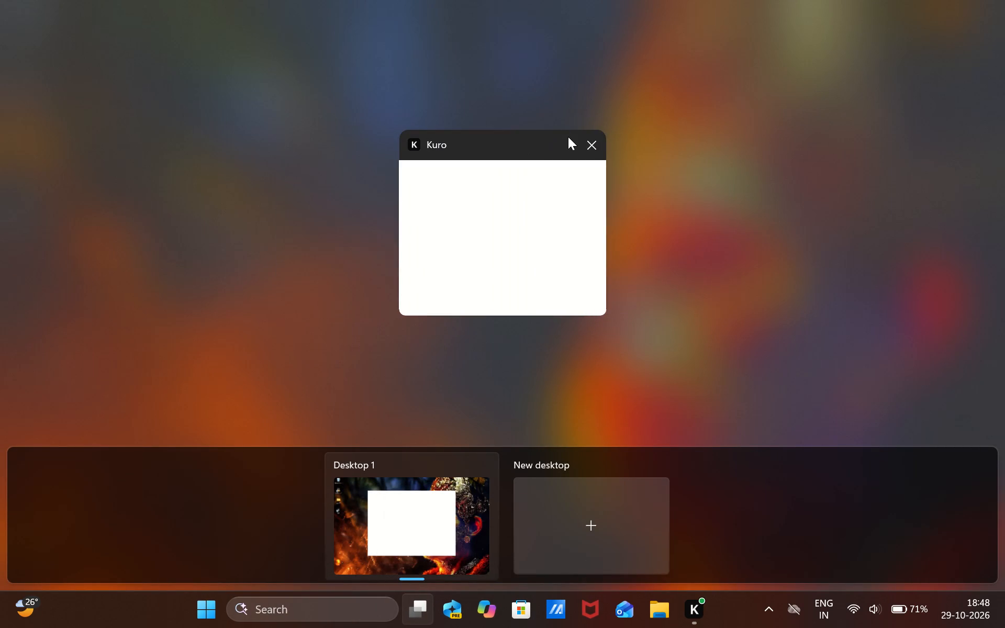
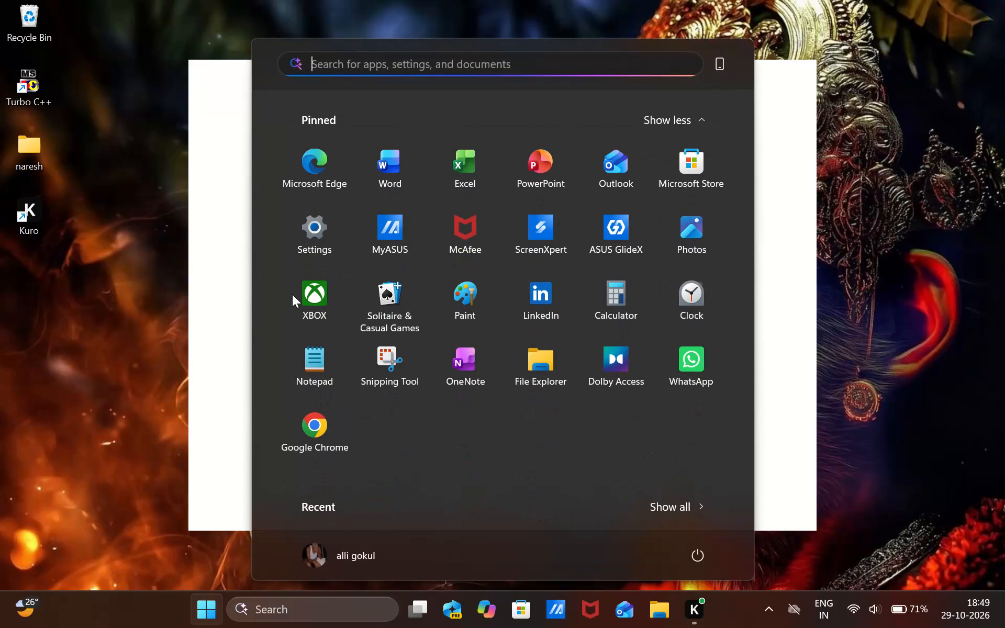
Launch Google Chrome and bring up a new tab page in the user's profile.
click(308, 430)
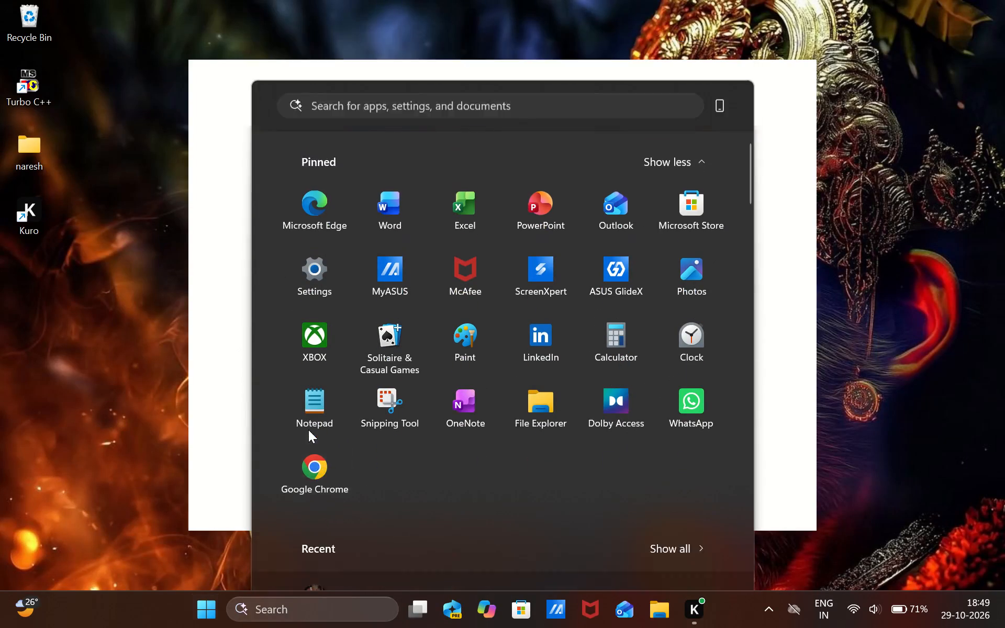
click(487, 309)
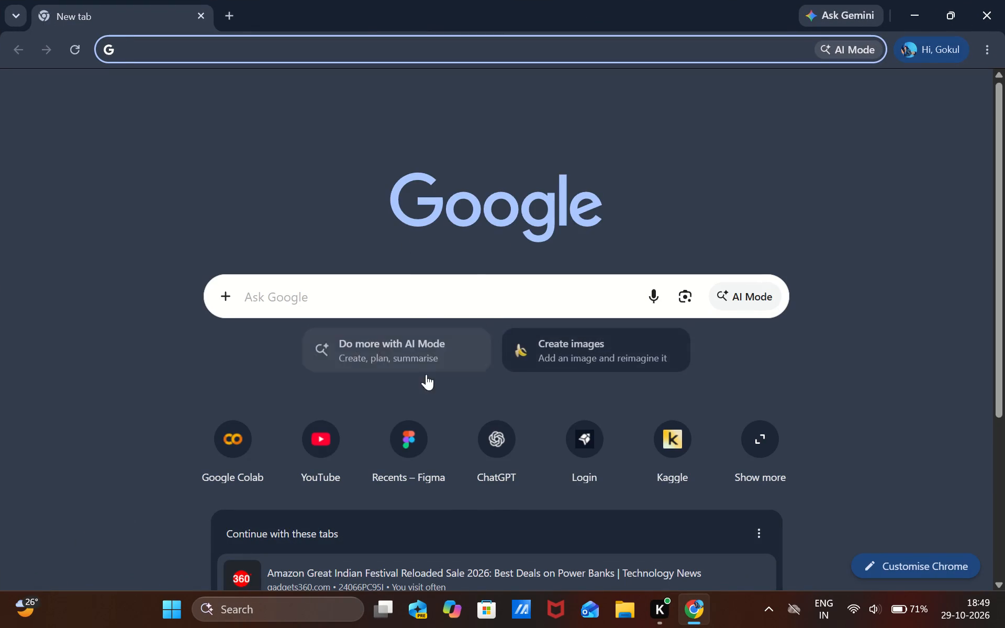
Open Figma's recent files page from the new browser tab.
click(422, 429)
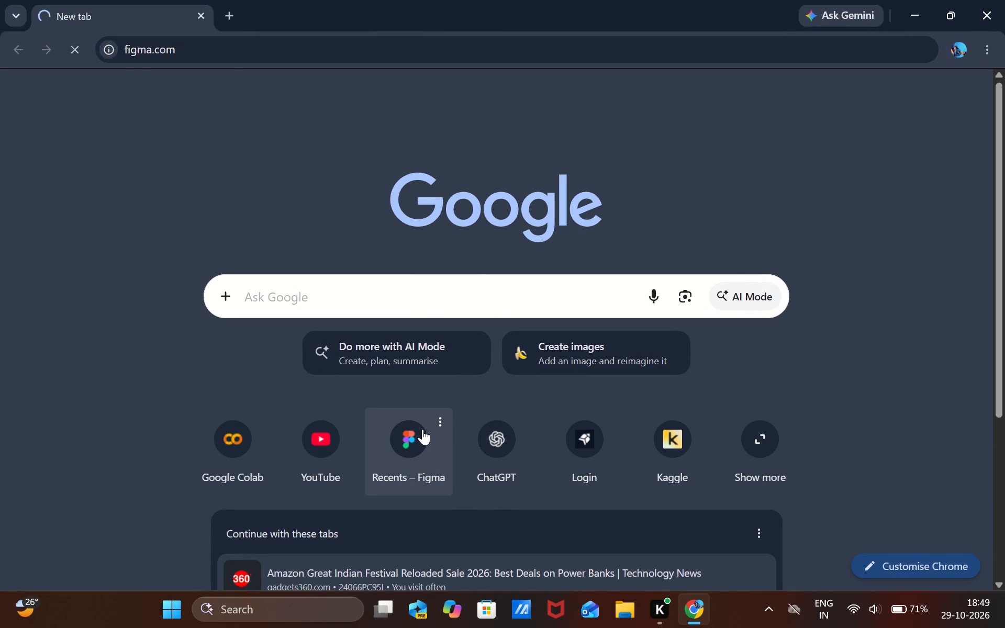
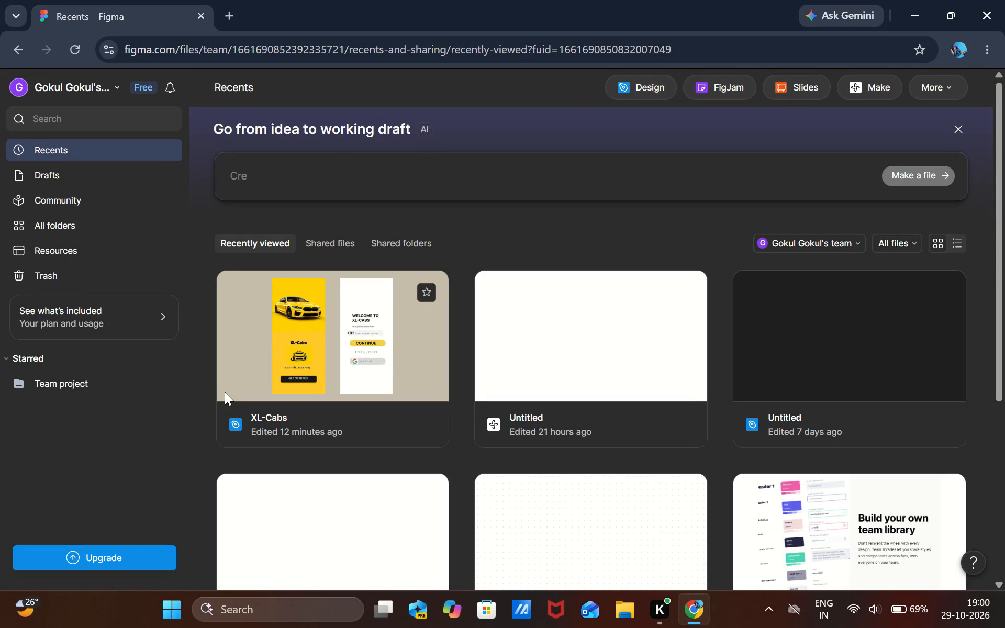
Open the XL-Cabs design file from the recently viewed files.
double_click(225, 392)
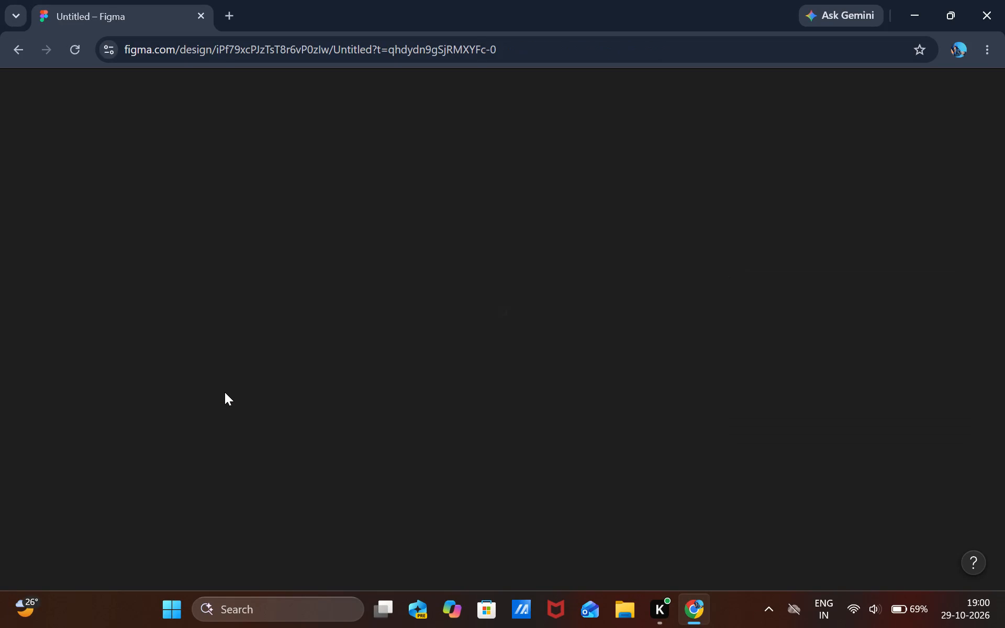
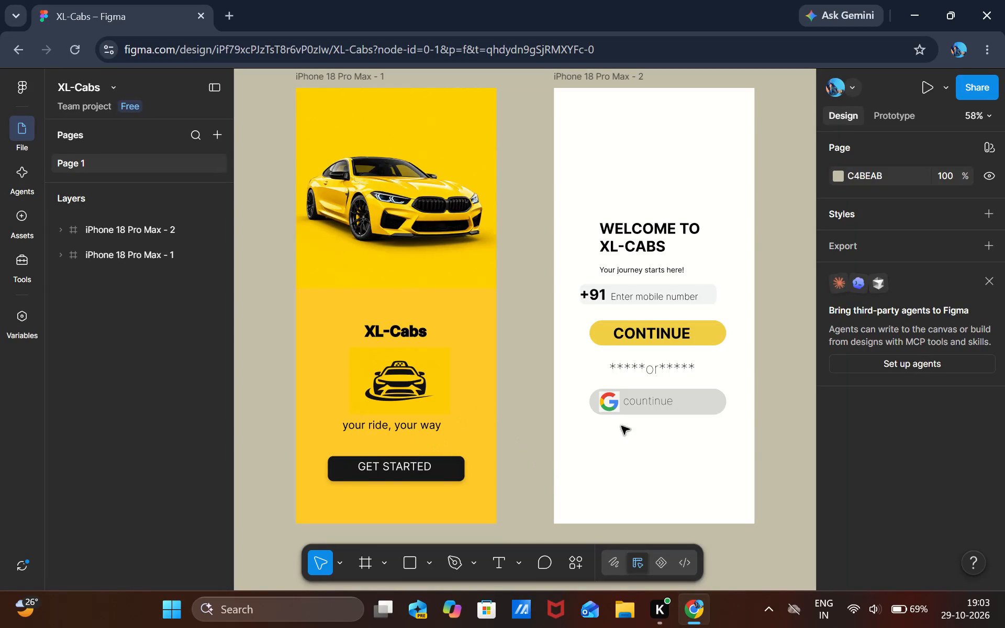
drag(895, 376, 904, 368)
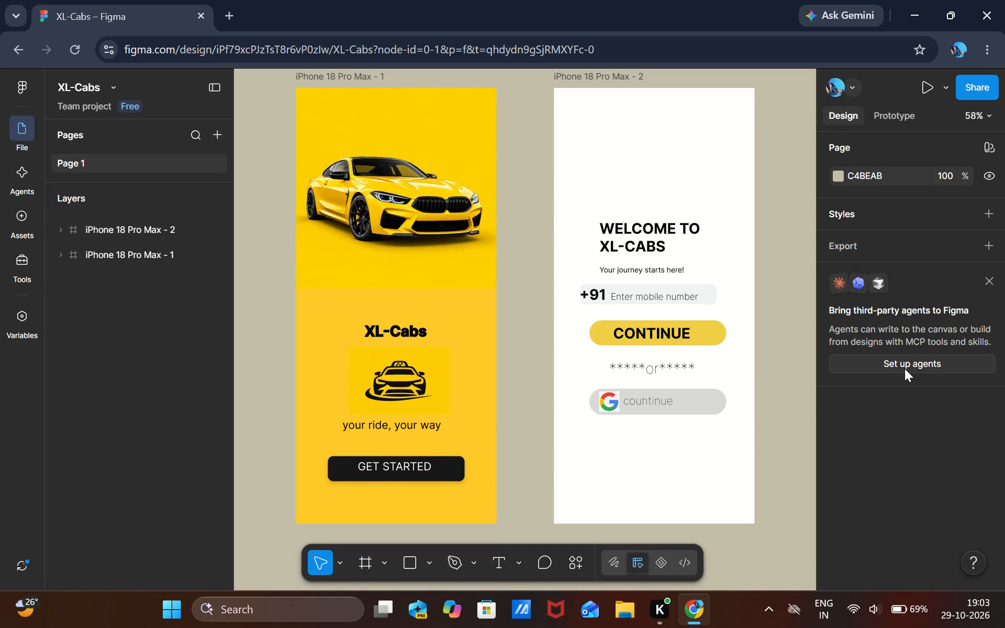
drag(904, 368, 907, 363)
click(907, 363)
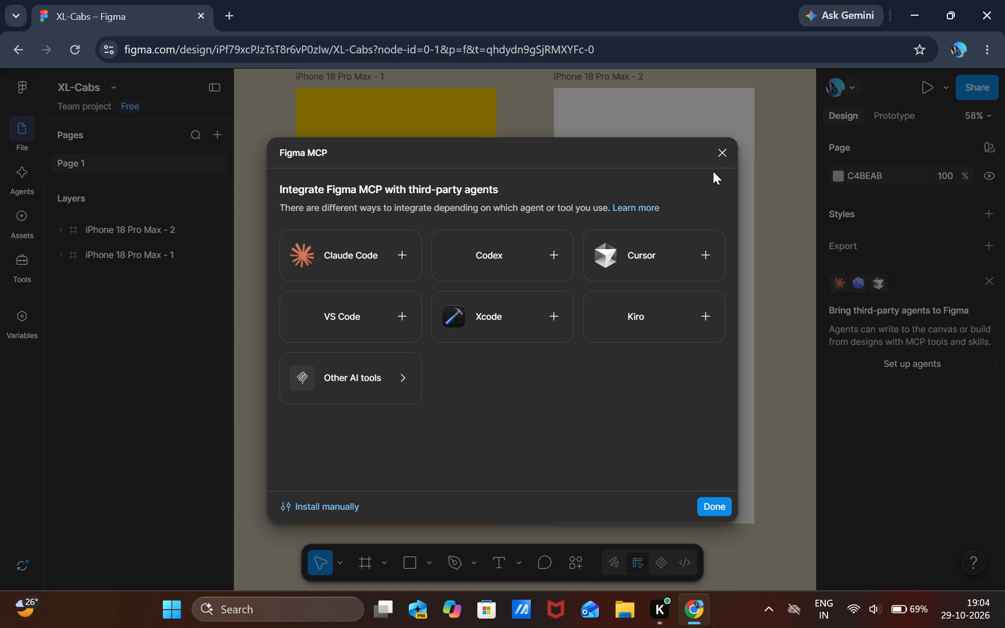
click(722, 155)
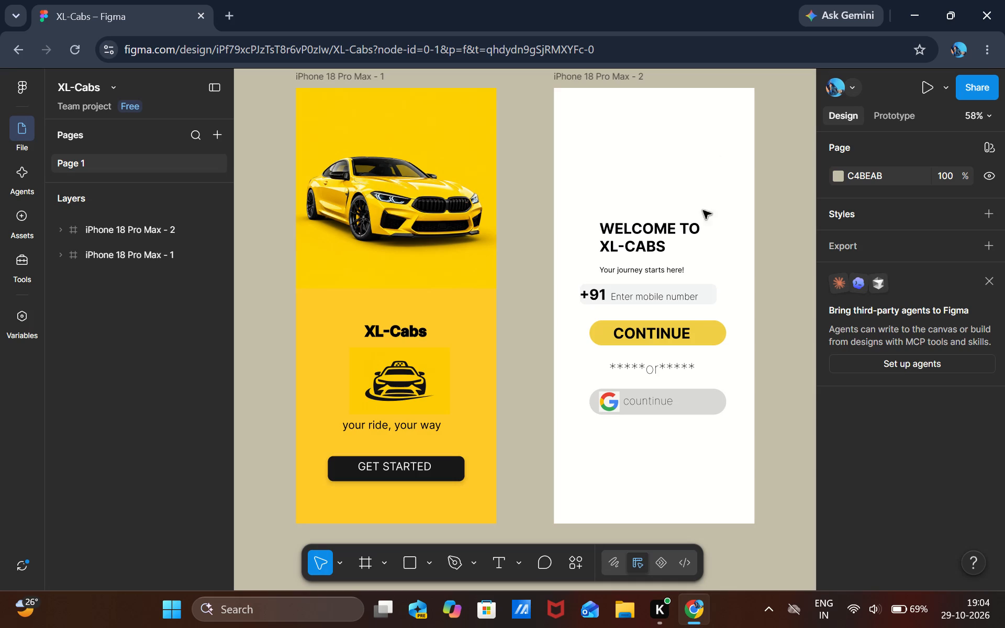
Open a new browser tab alongside the XL-Cabs design file.
click(229, 16)
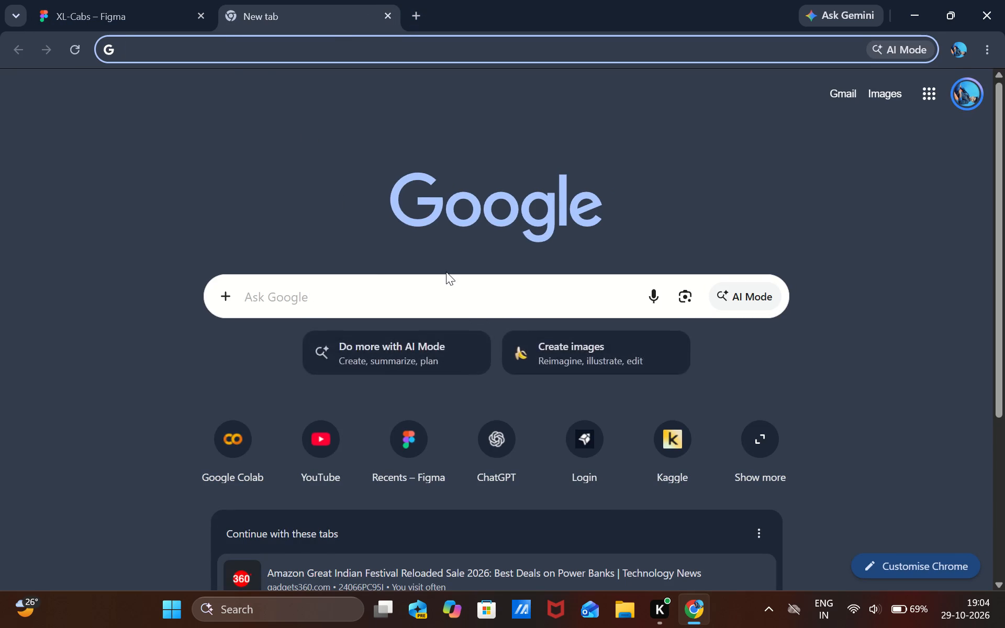
click(903, 326)
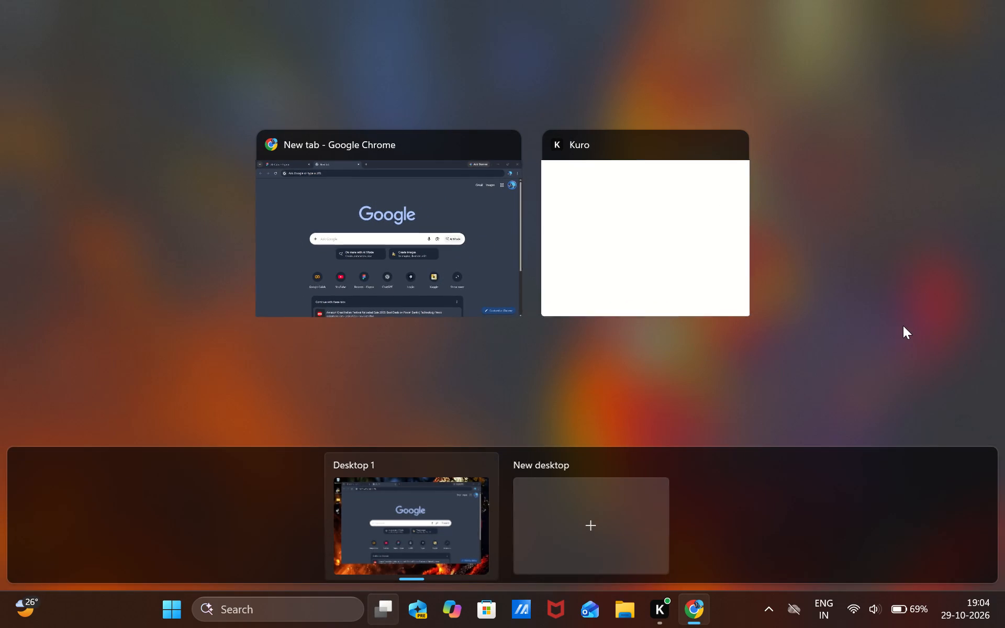
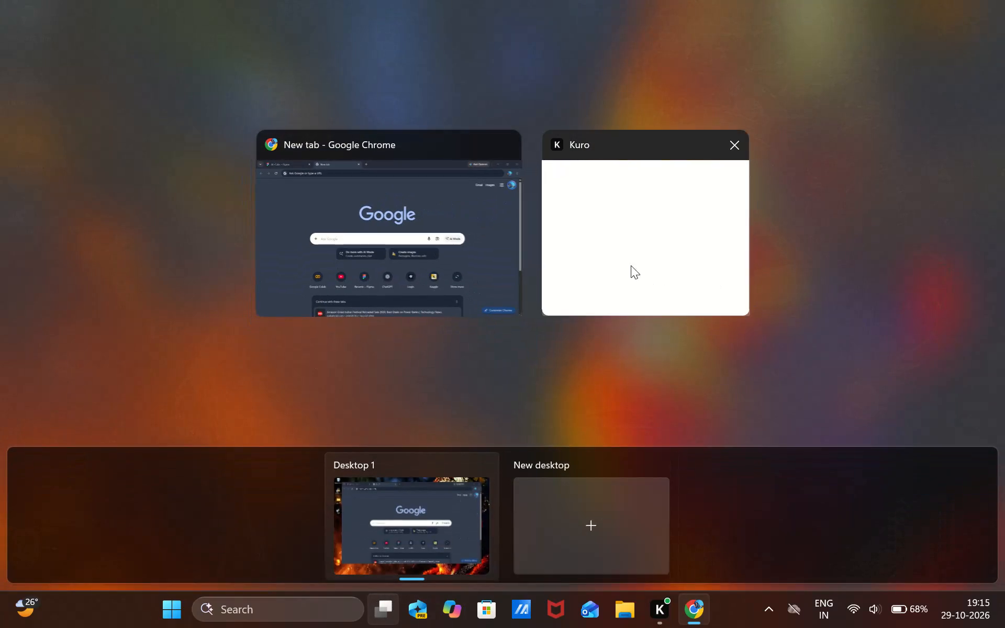
Close the open Kuro and Google Chrome windows and return to the desktop.
click(742, 137)
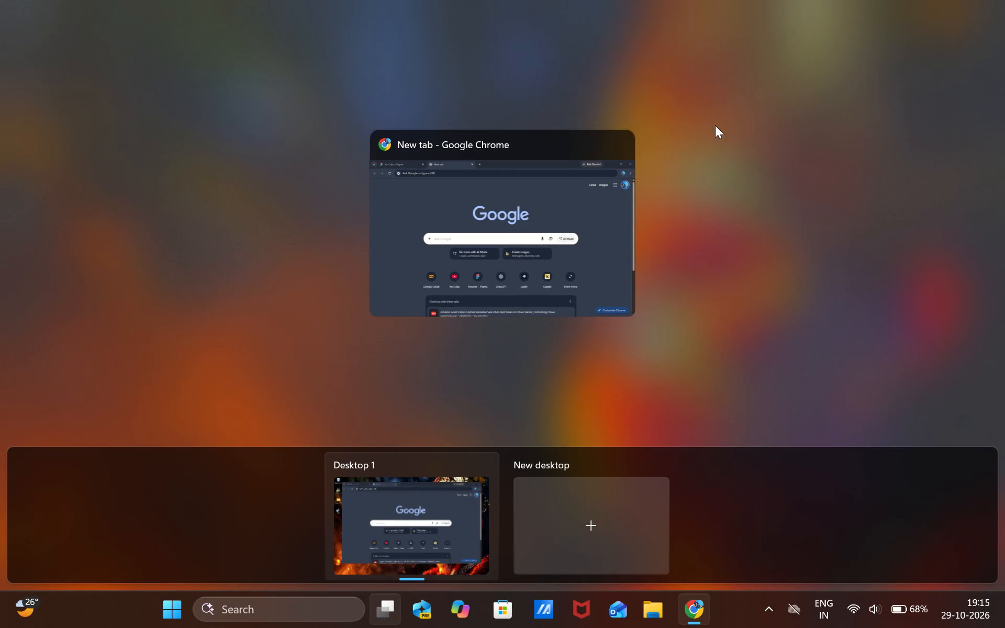
click(618, 141)
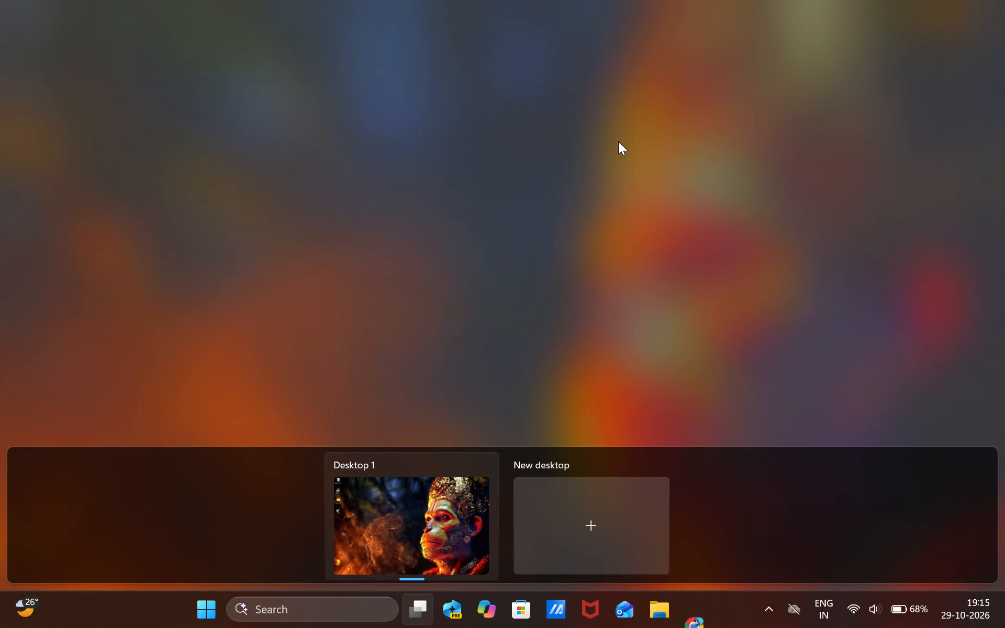
click(682, 173)
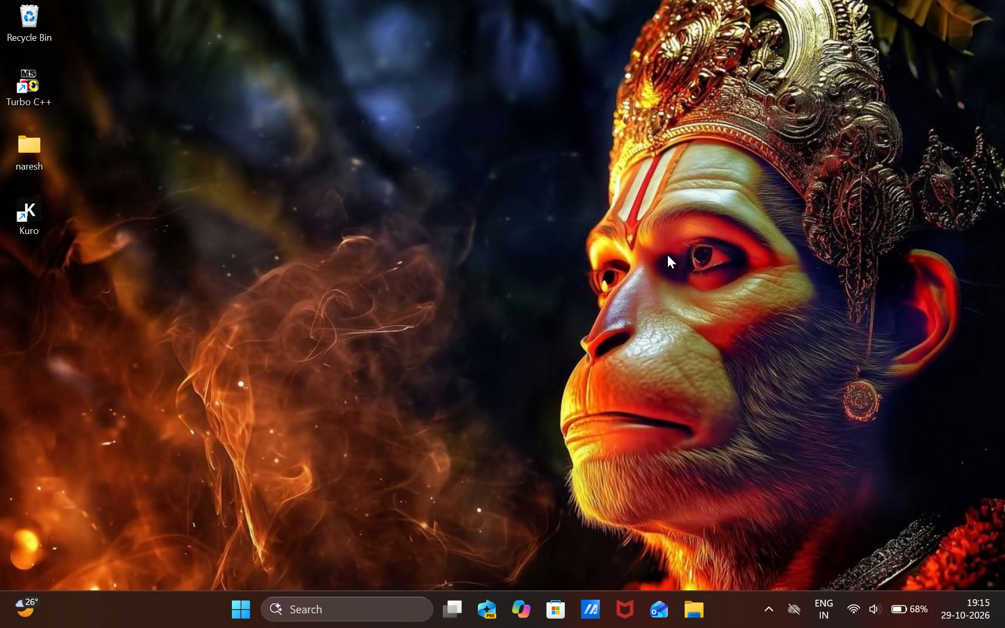
Bring up the Windows quick-access list of system tools and shut-down or sign-out options.
key(super+x)
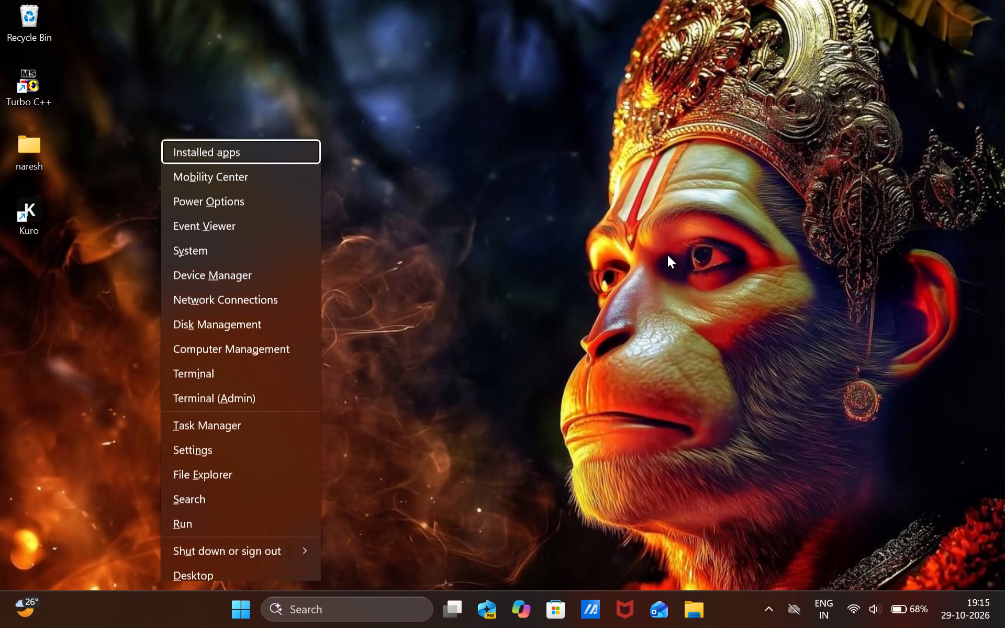